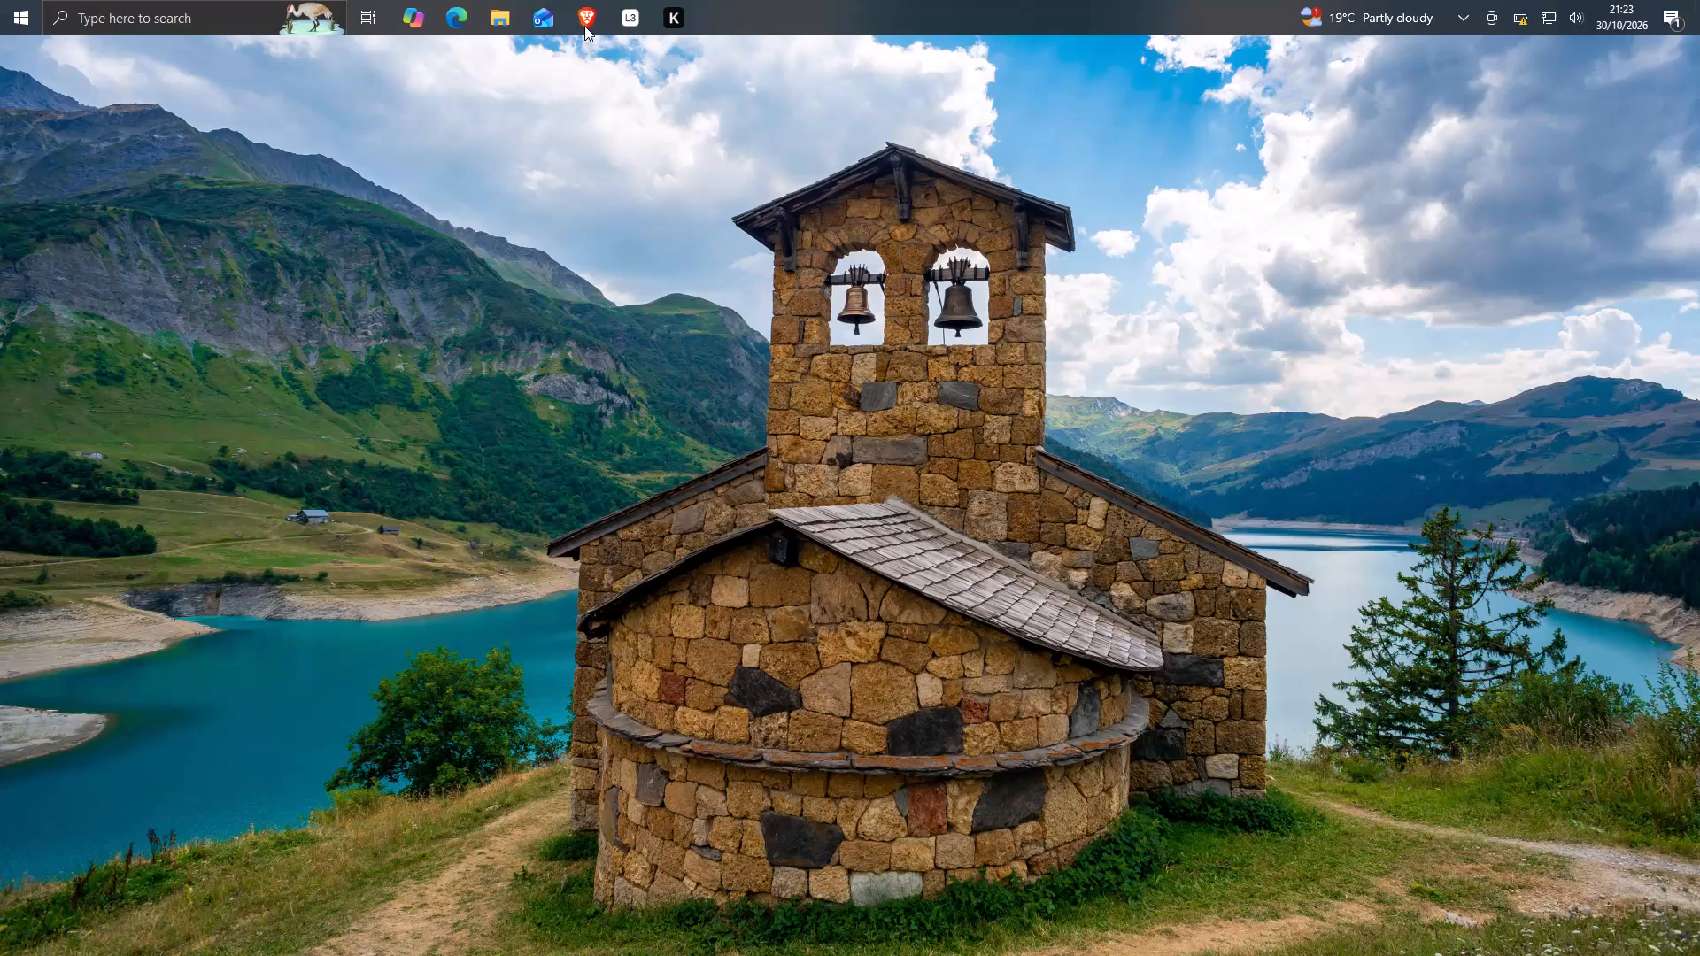
In the Brave browser, search the web for "canva" and open the official Canva website.
click(585, 22)
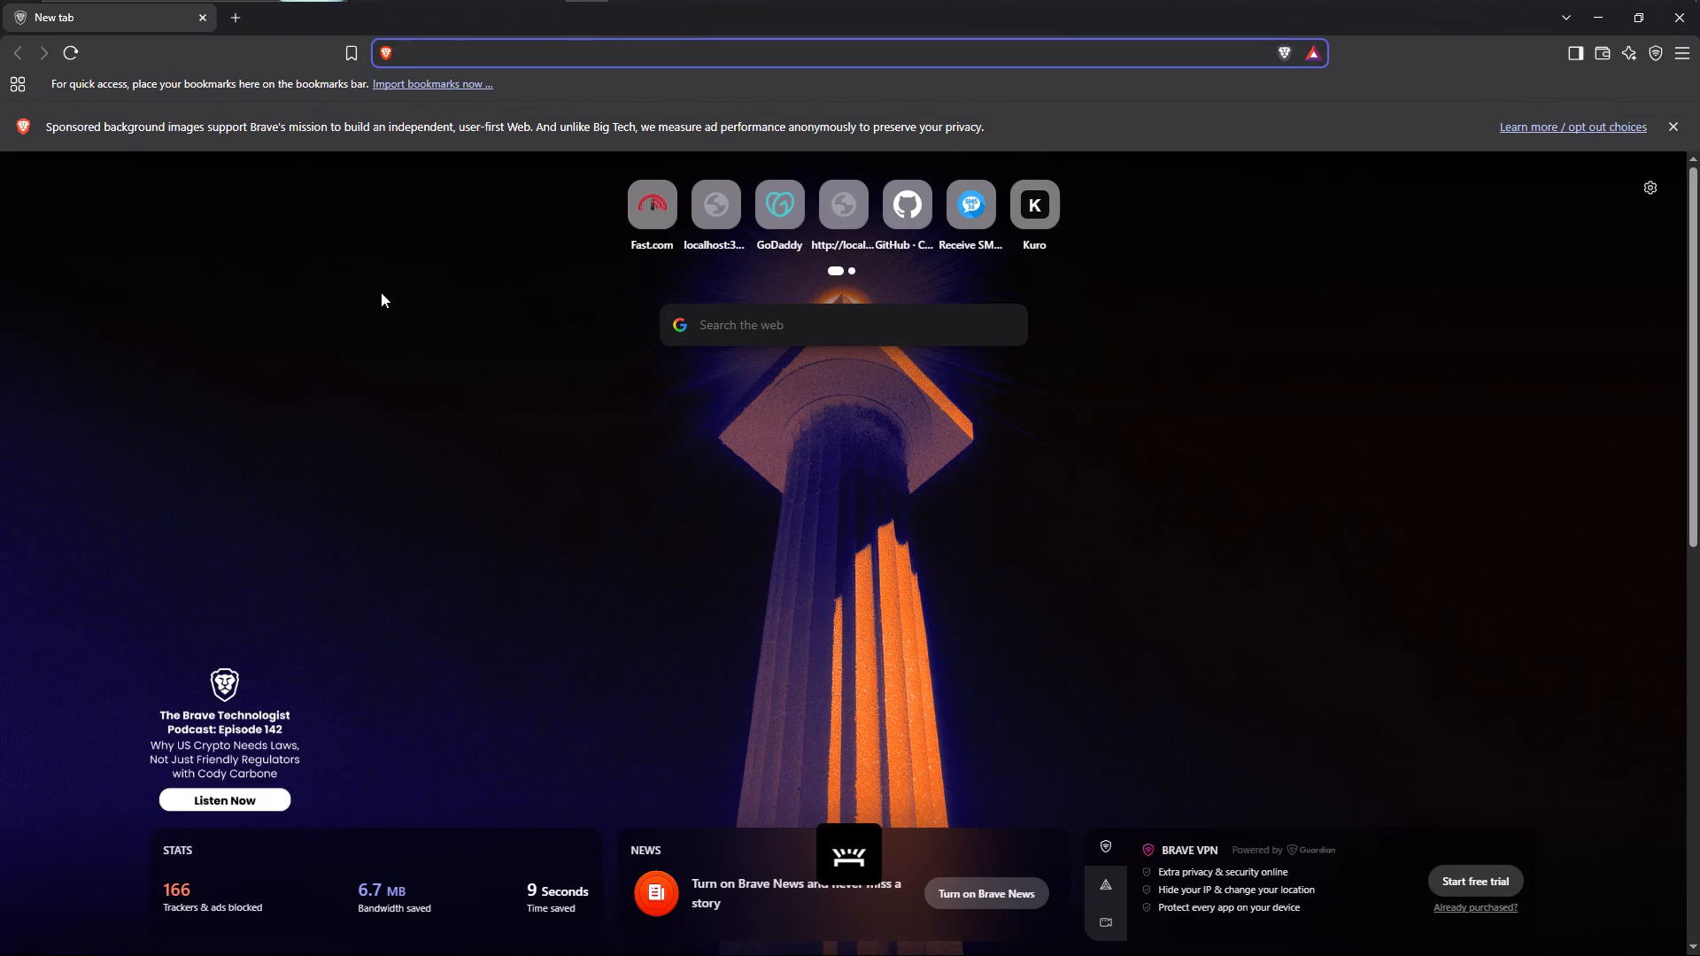
key(c)
key(a)
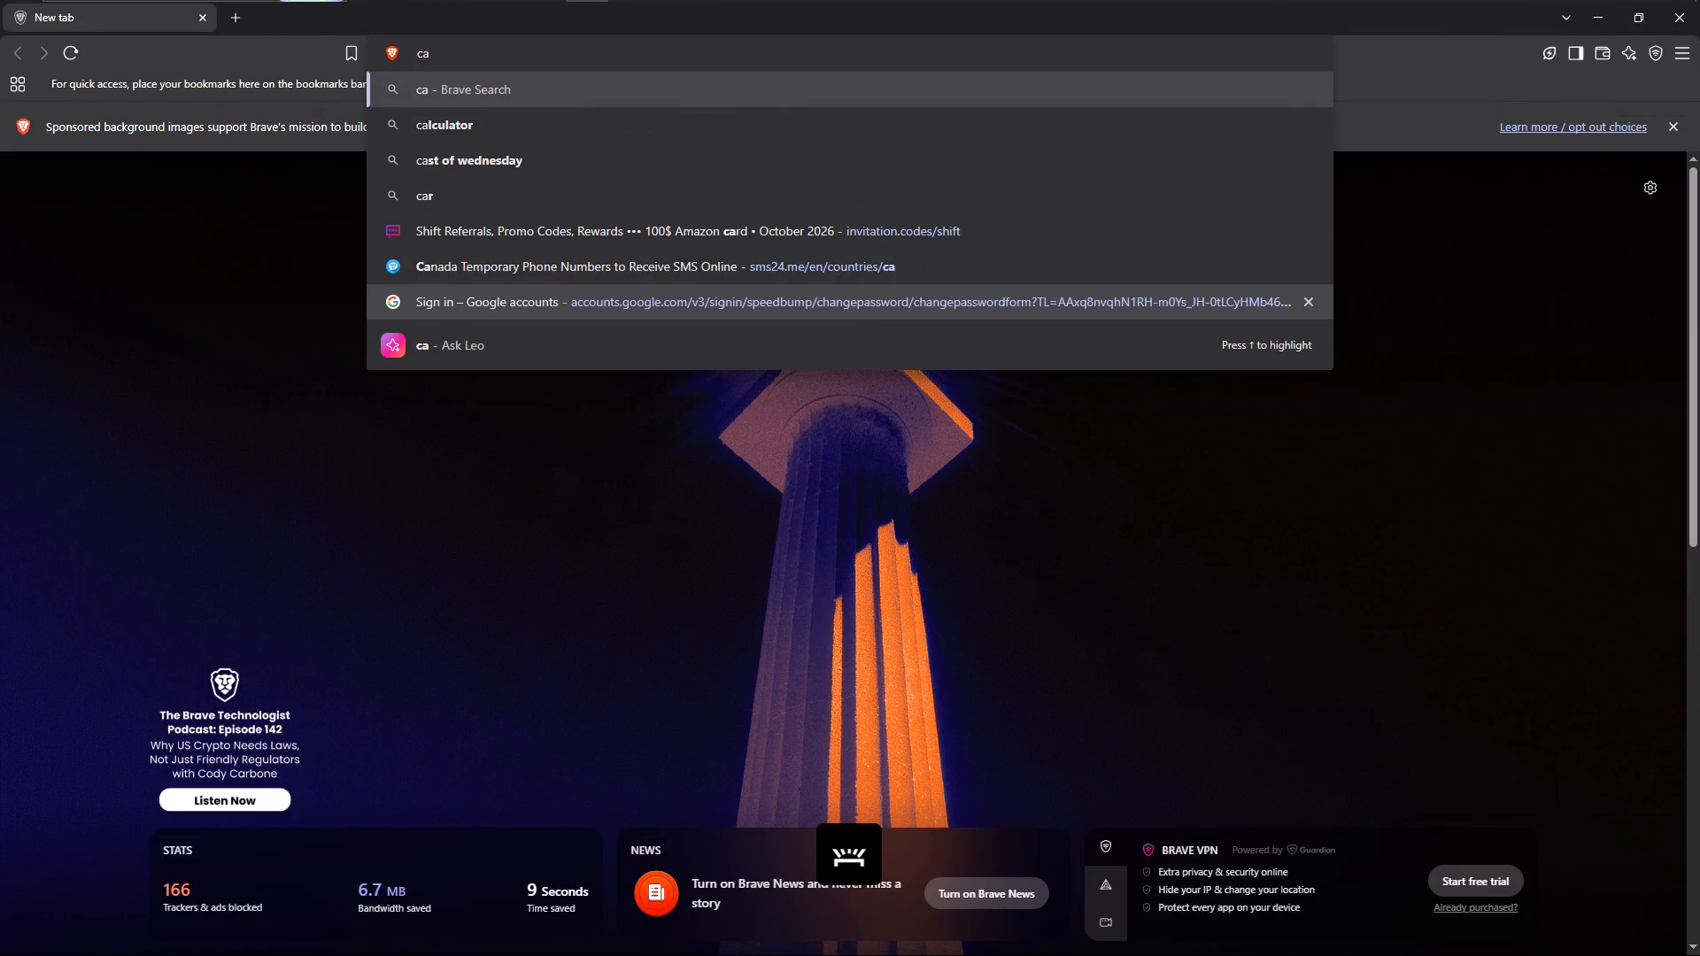
text(nva)
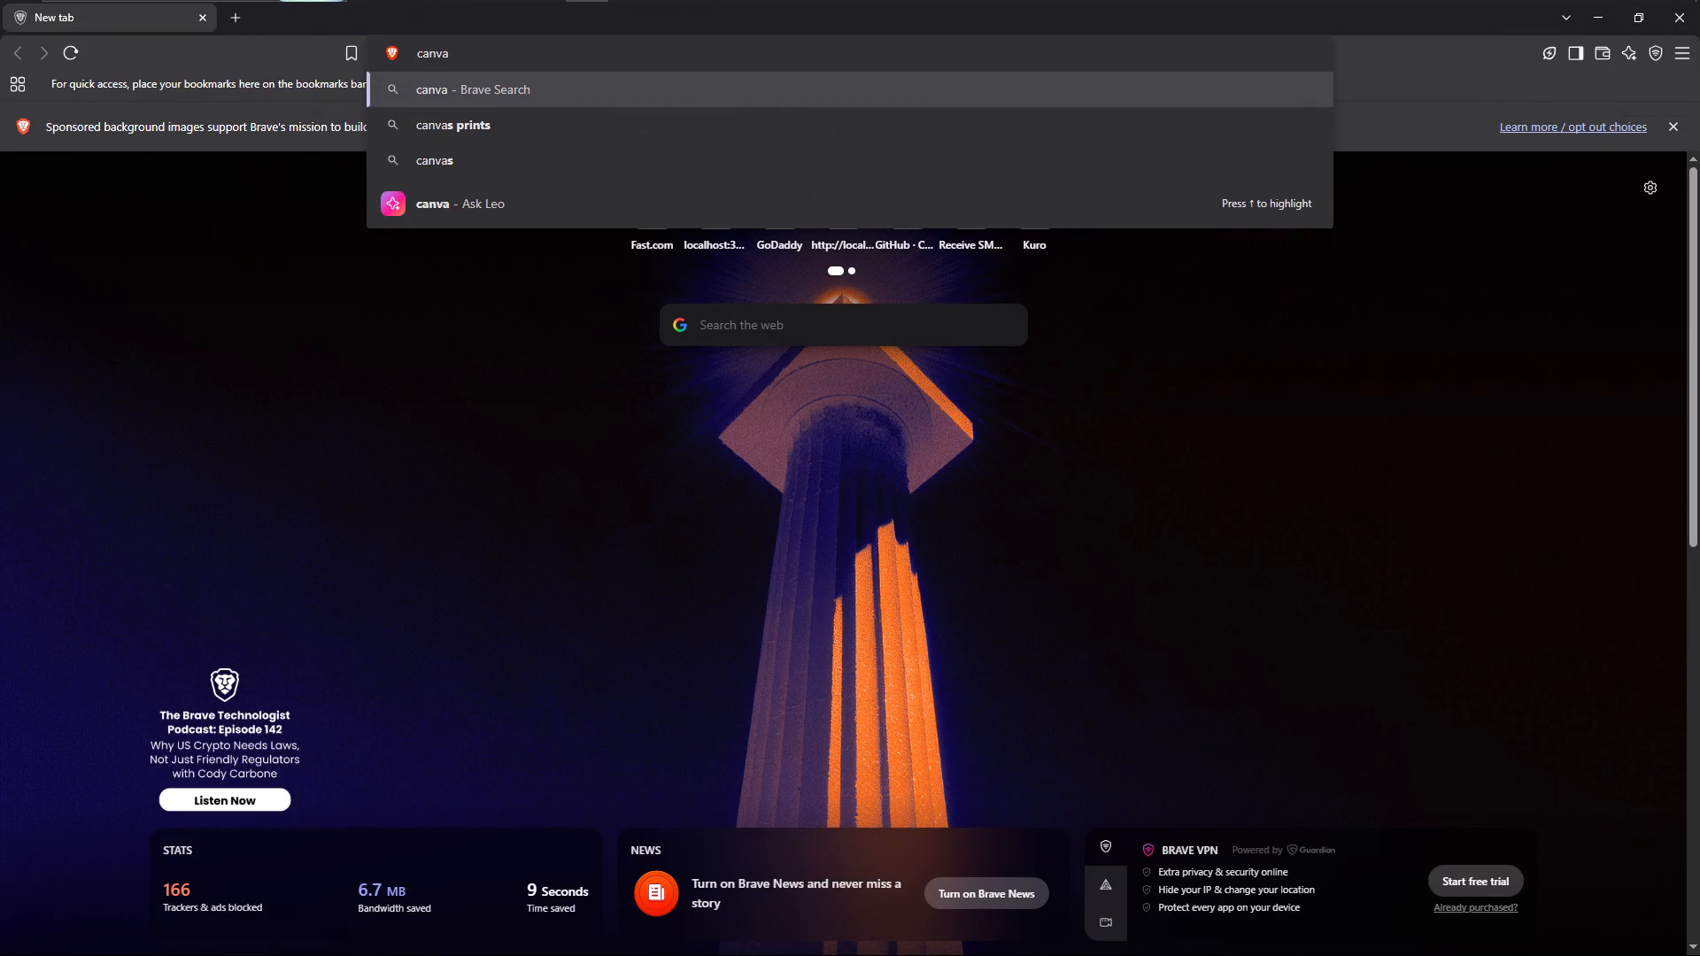
key(Return)
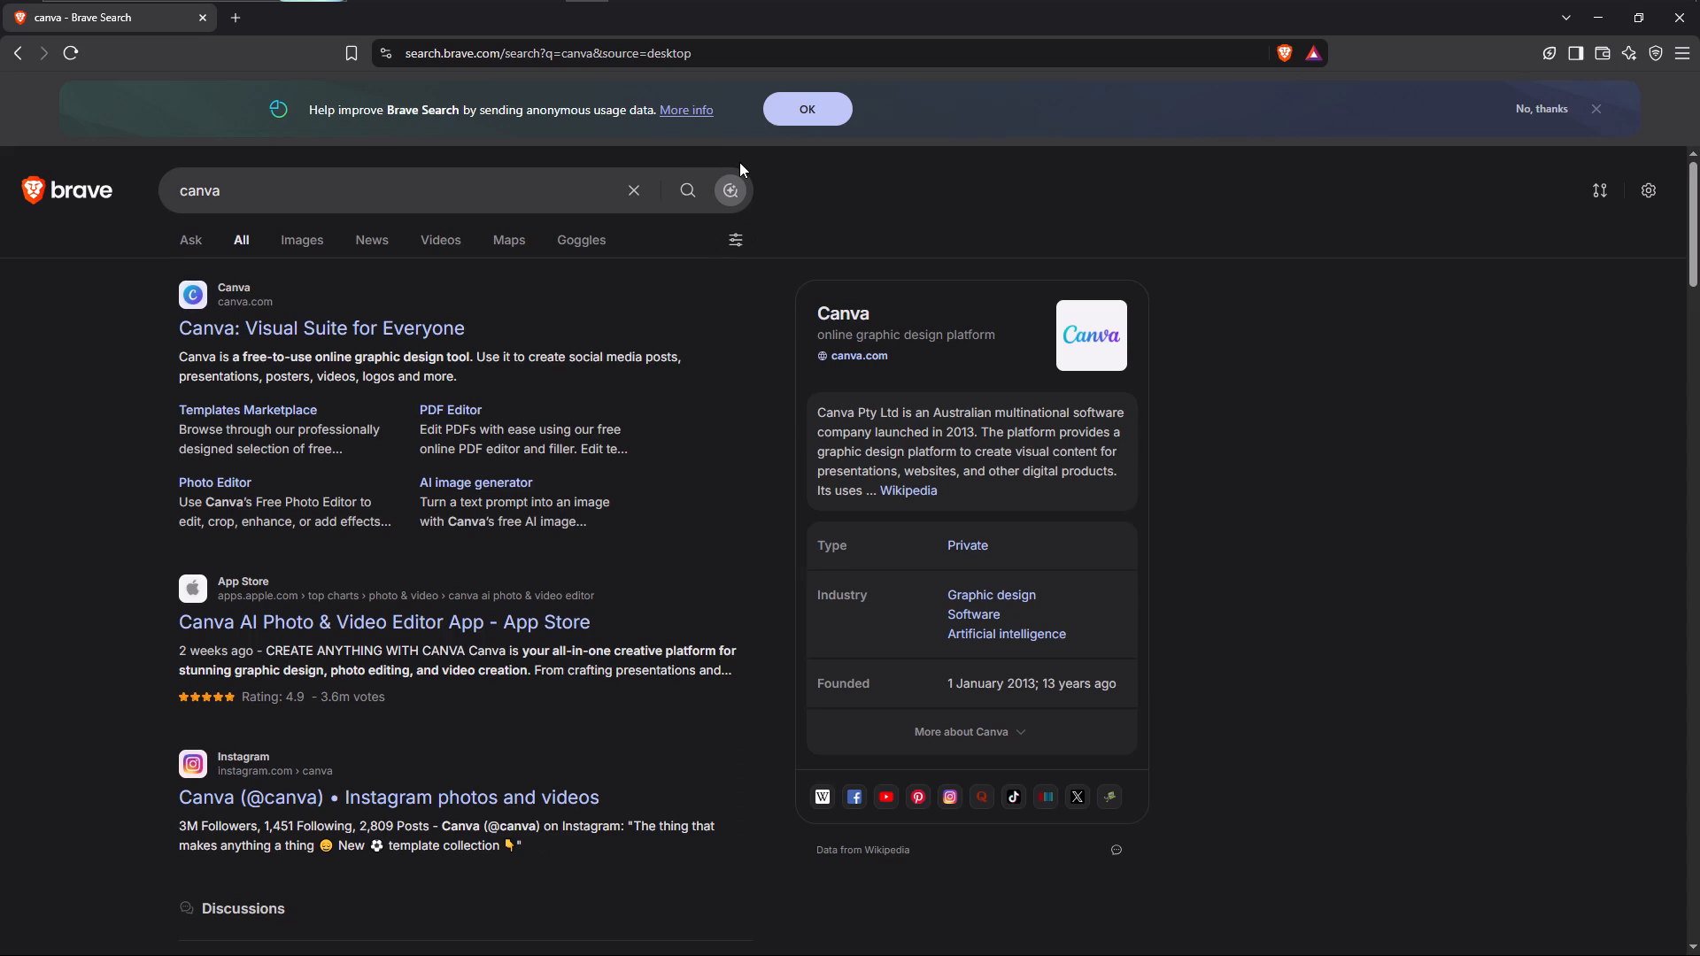
click(394, 324)
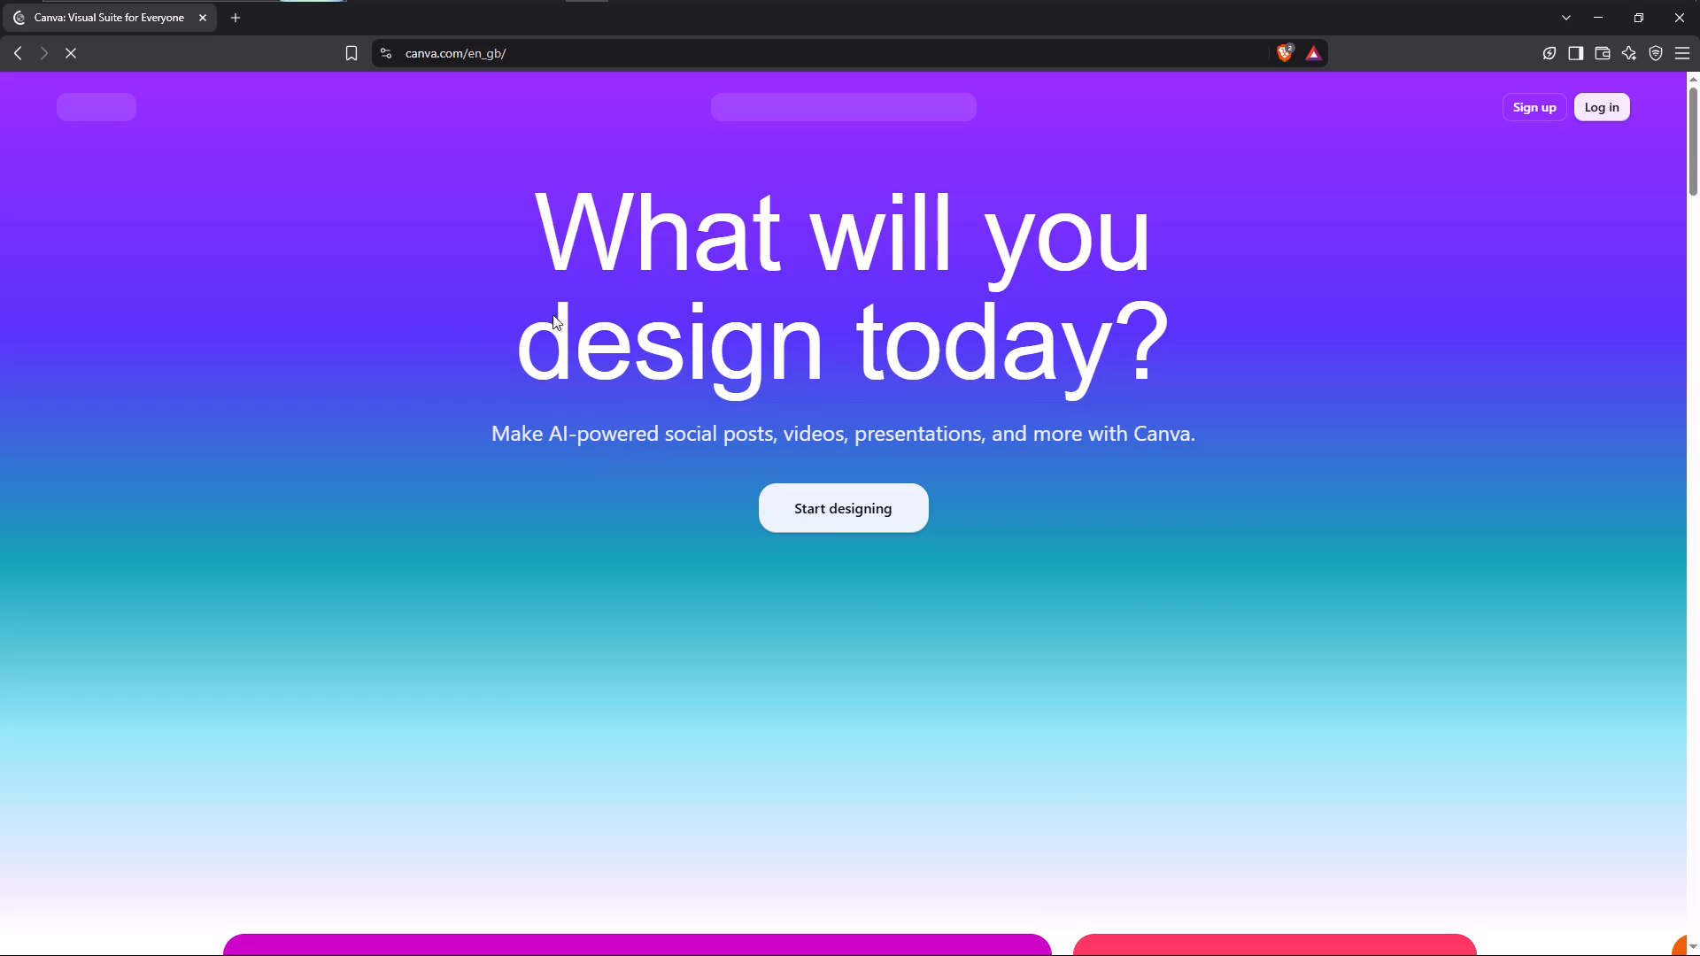
Start logging in to Canva from its home page.
click(1618, 100)
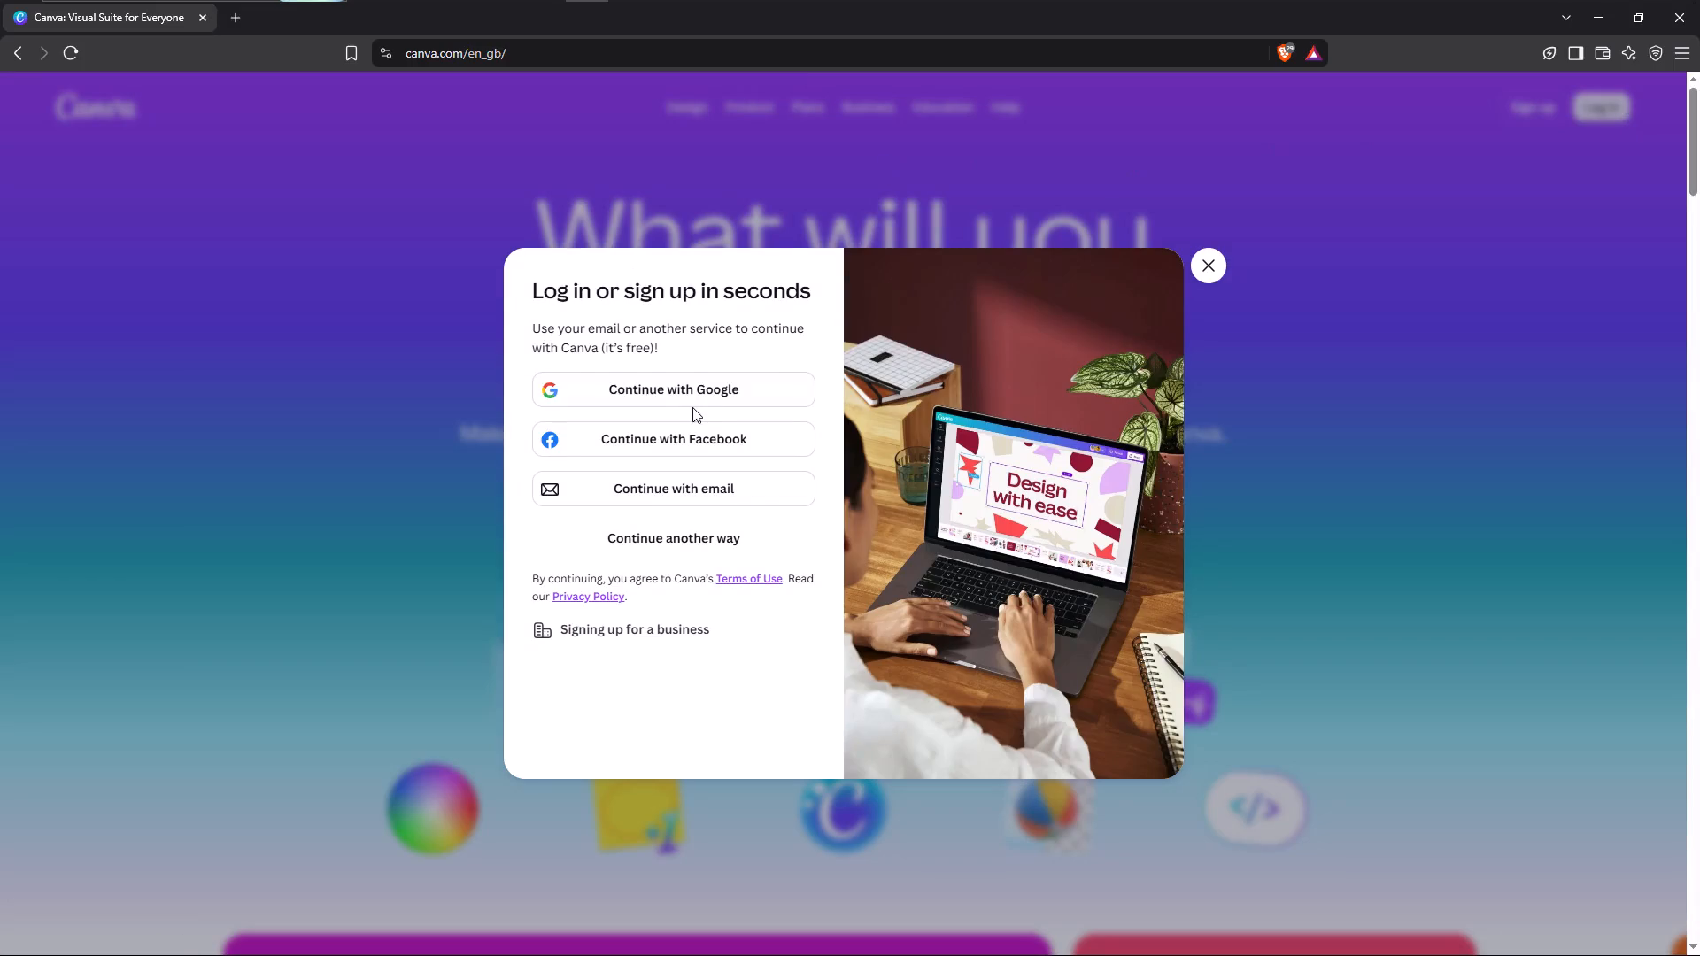
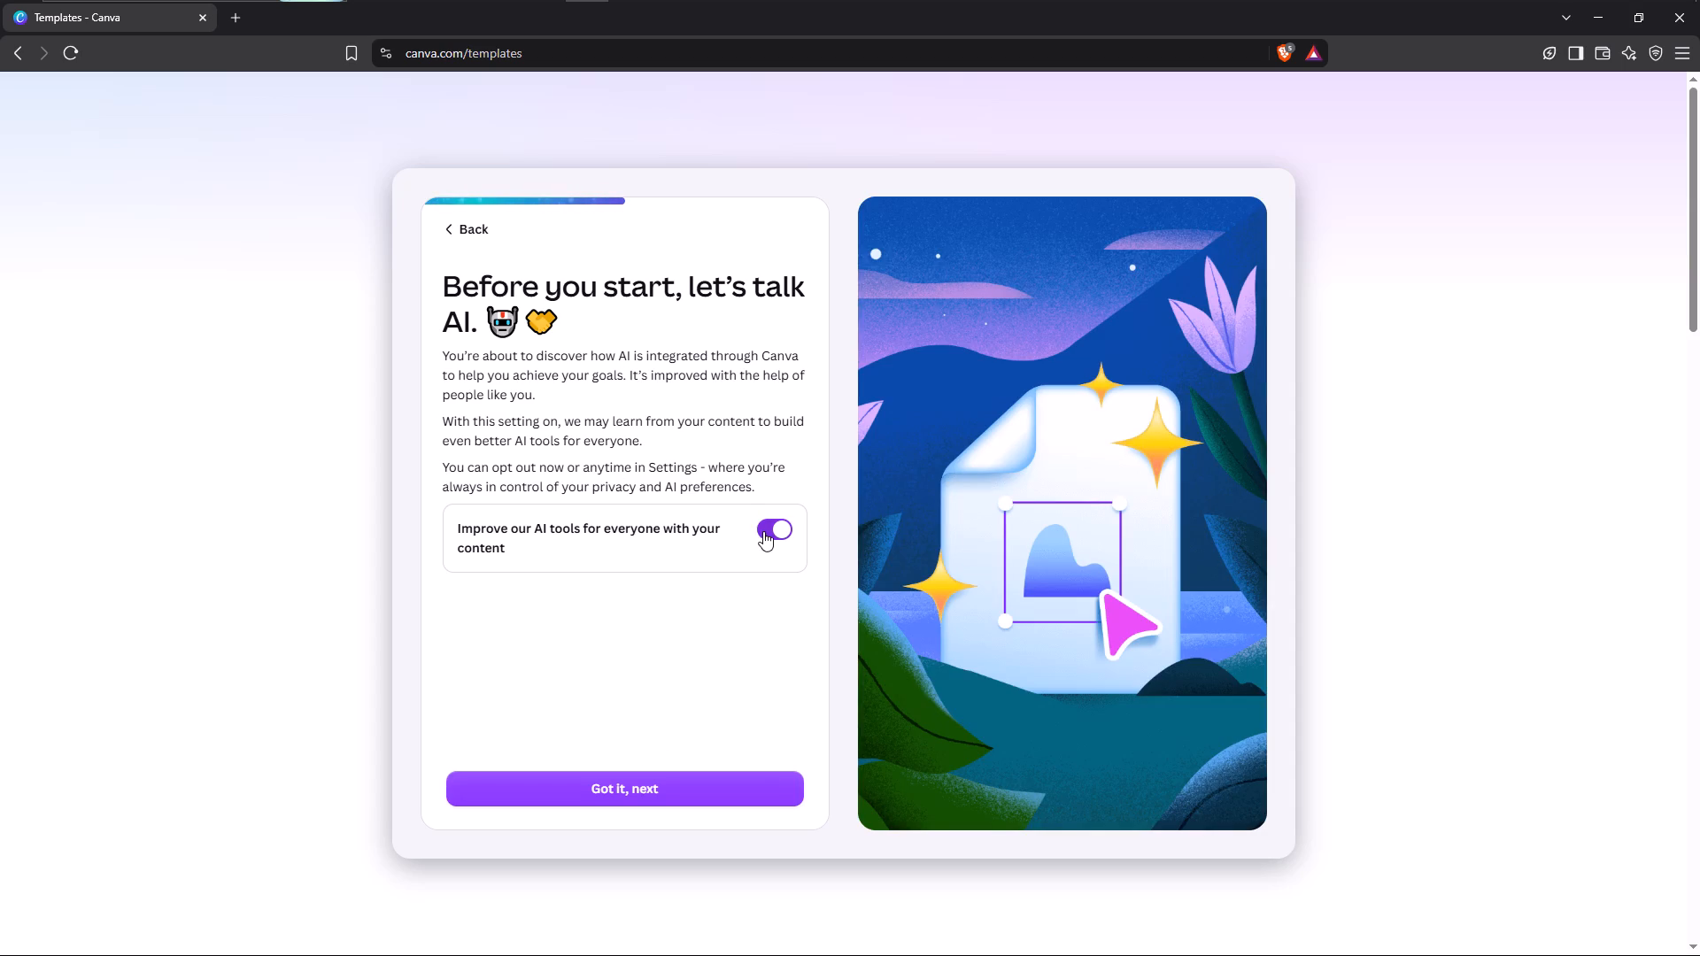
Accept the AI content-sharing setting as shown and proceed with the account onboarding.
click(638, 785)
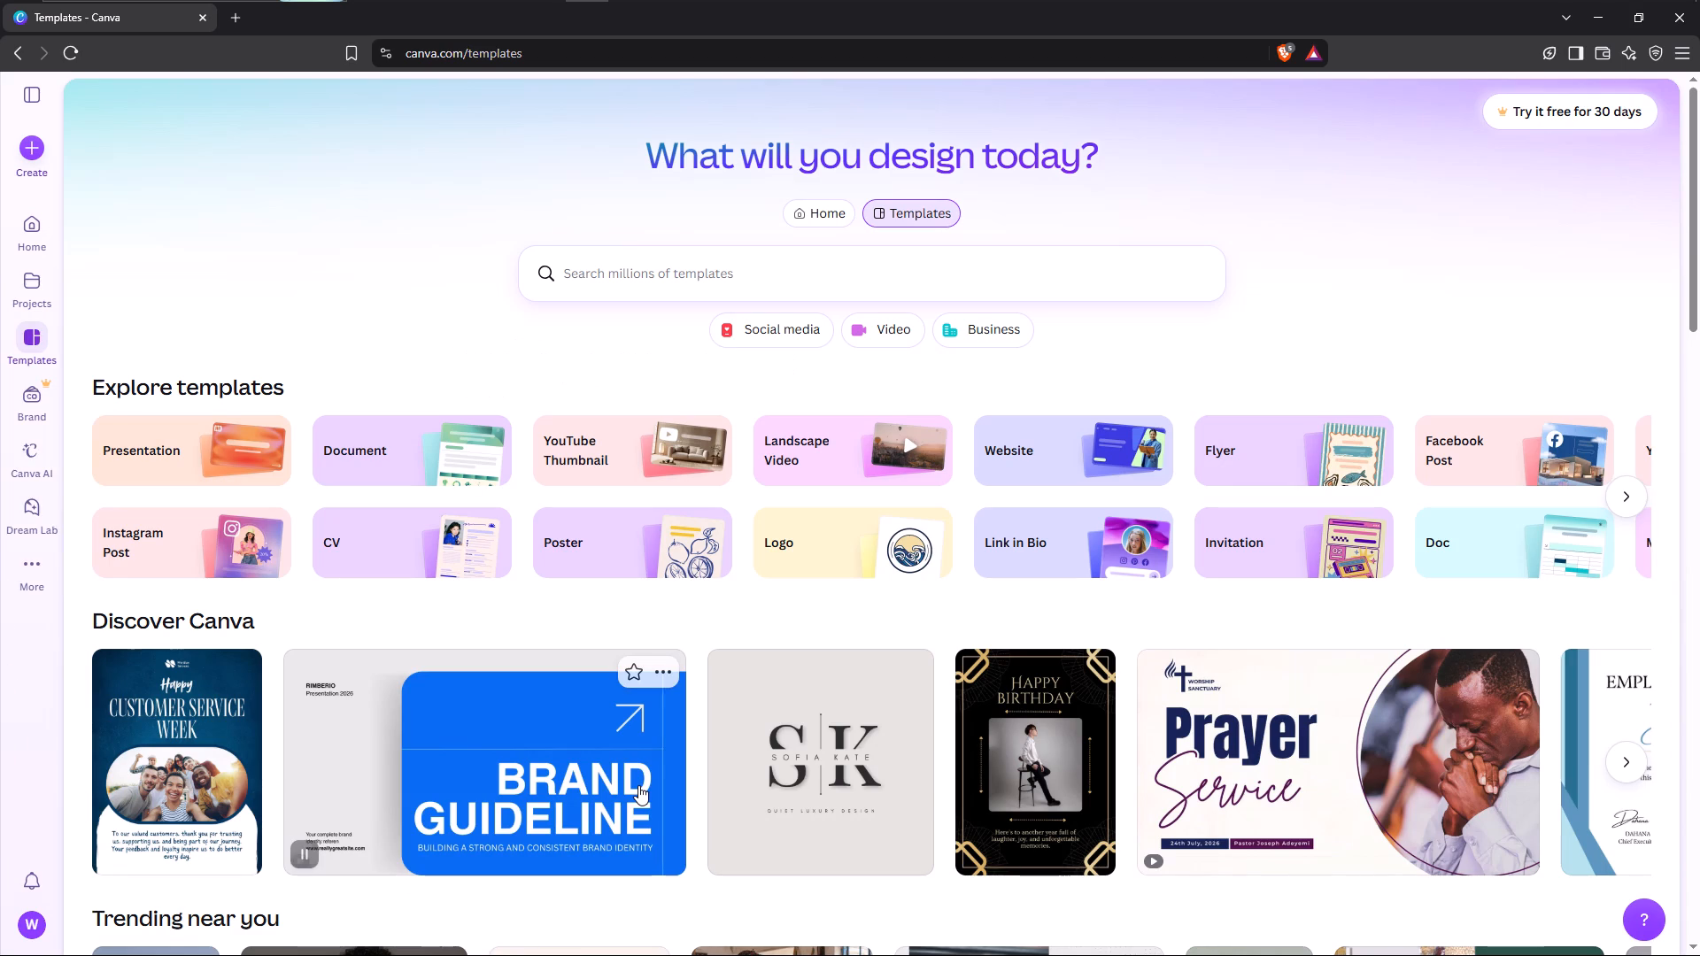
Browse the Logo template gallery for design ideas.
click(803, 557)
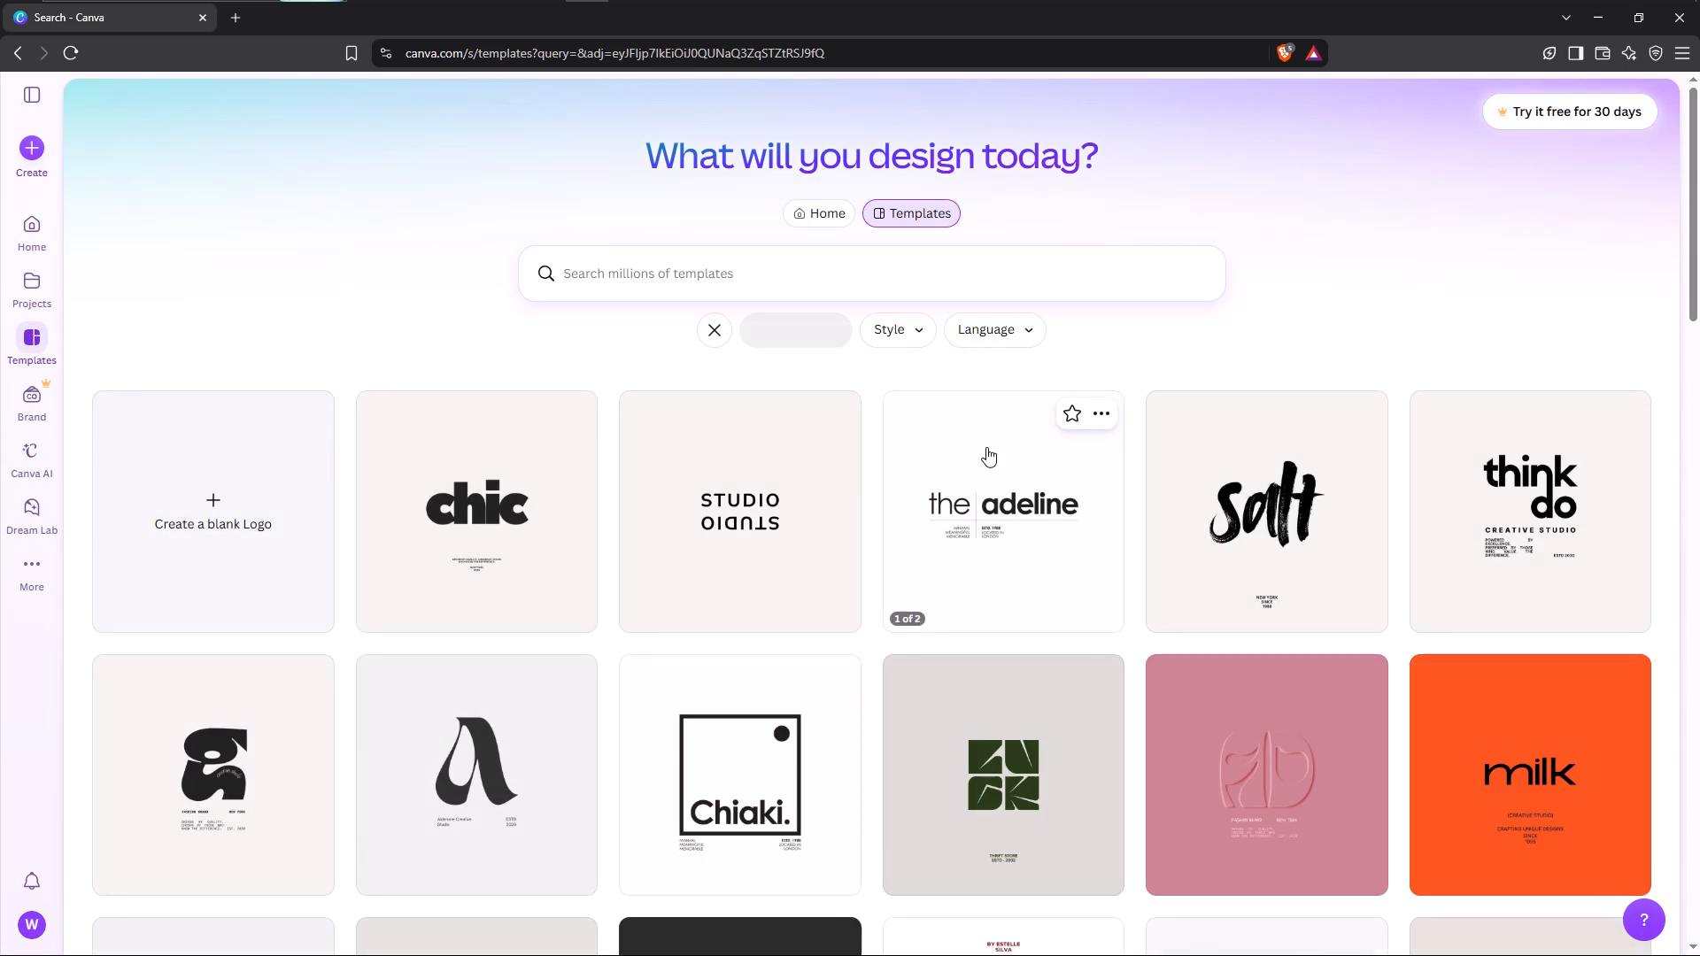
scroll(1085, 672, down, 6)
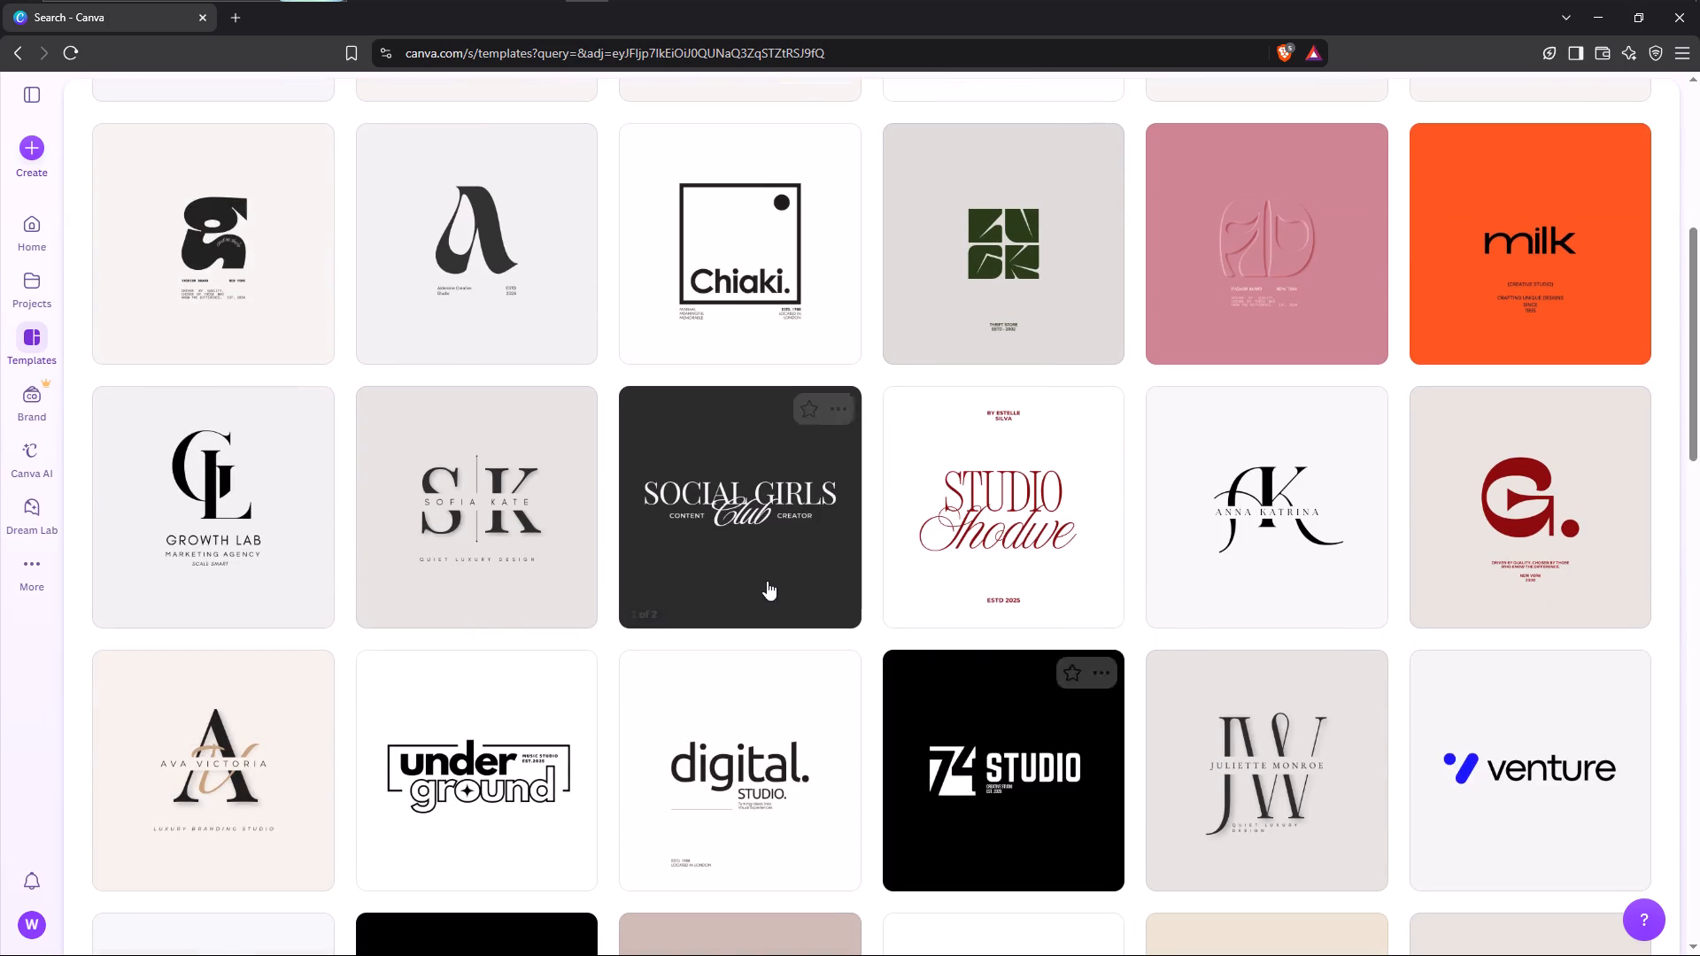
scroll(845, 531, down, 2)
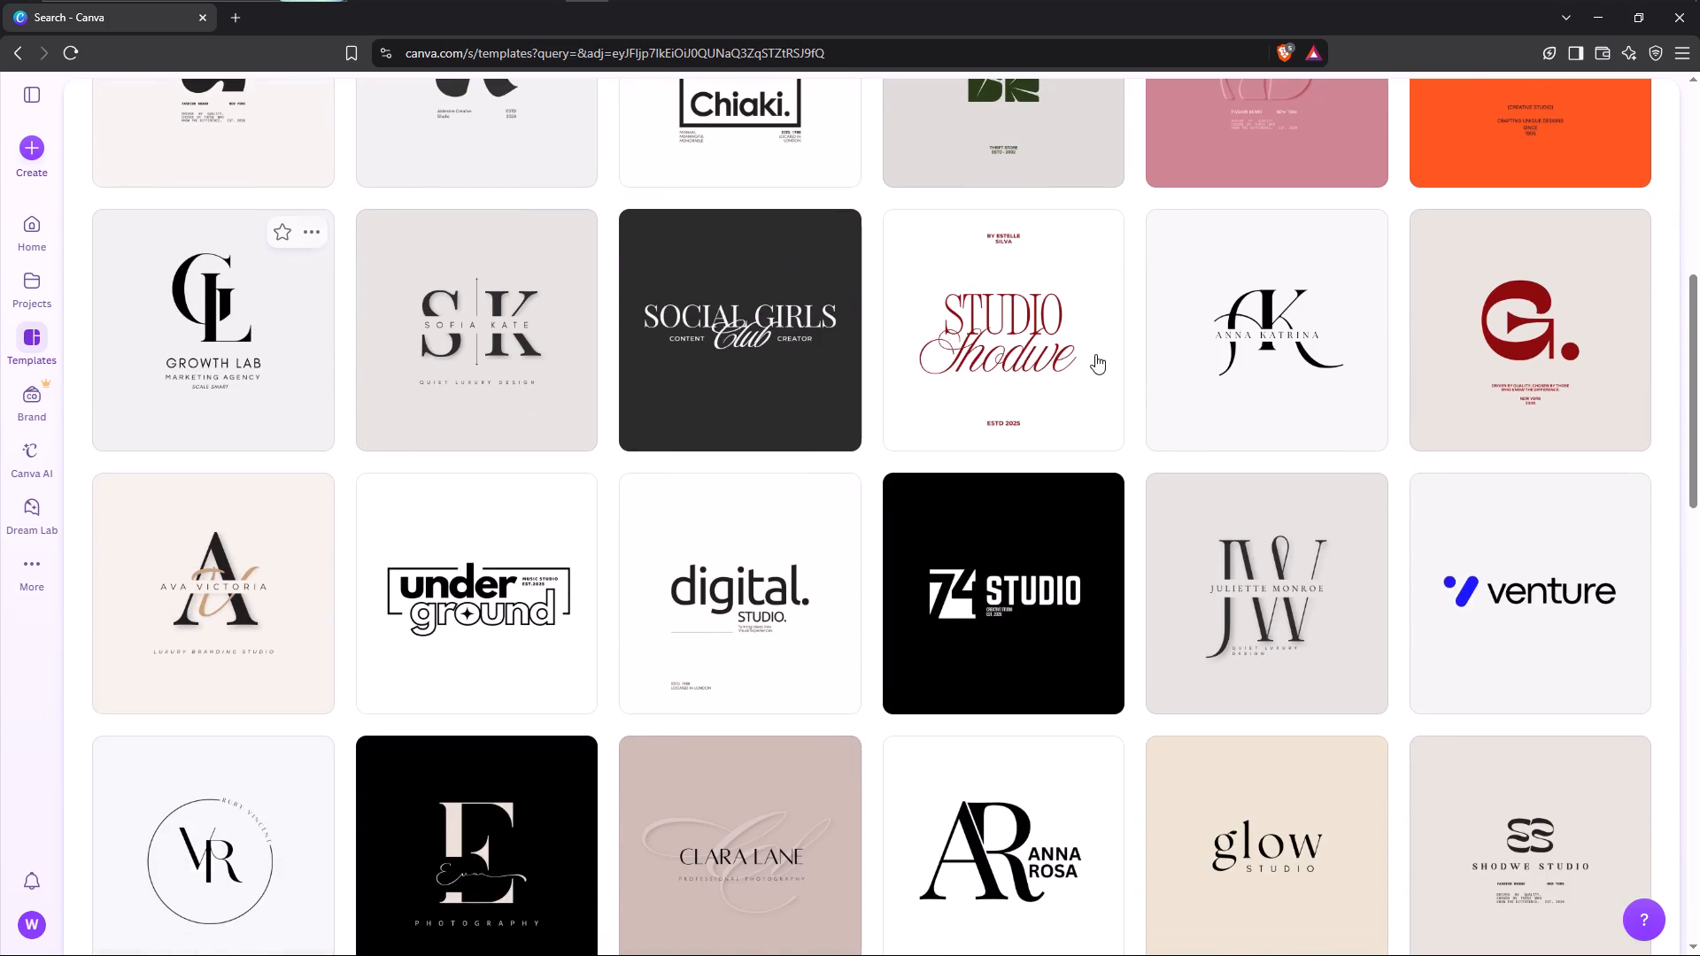
scroll(1165, 385, up, 14)
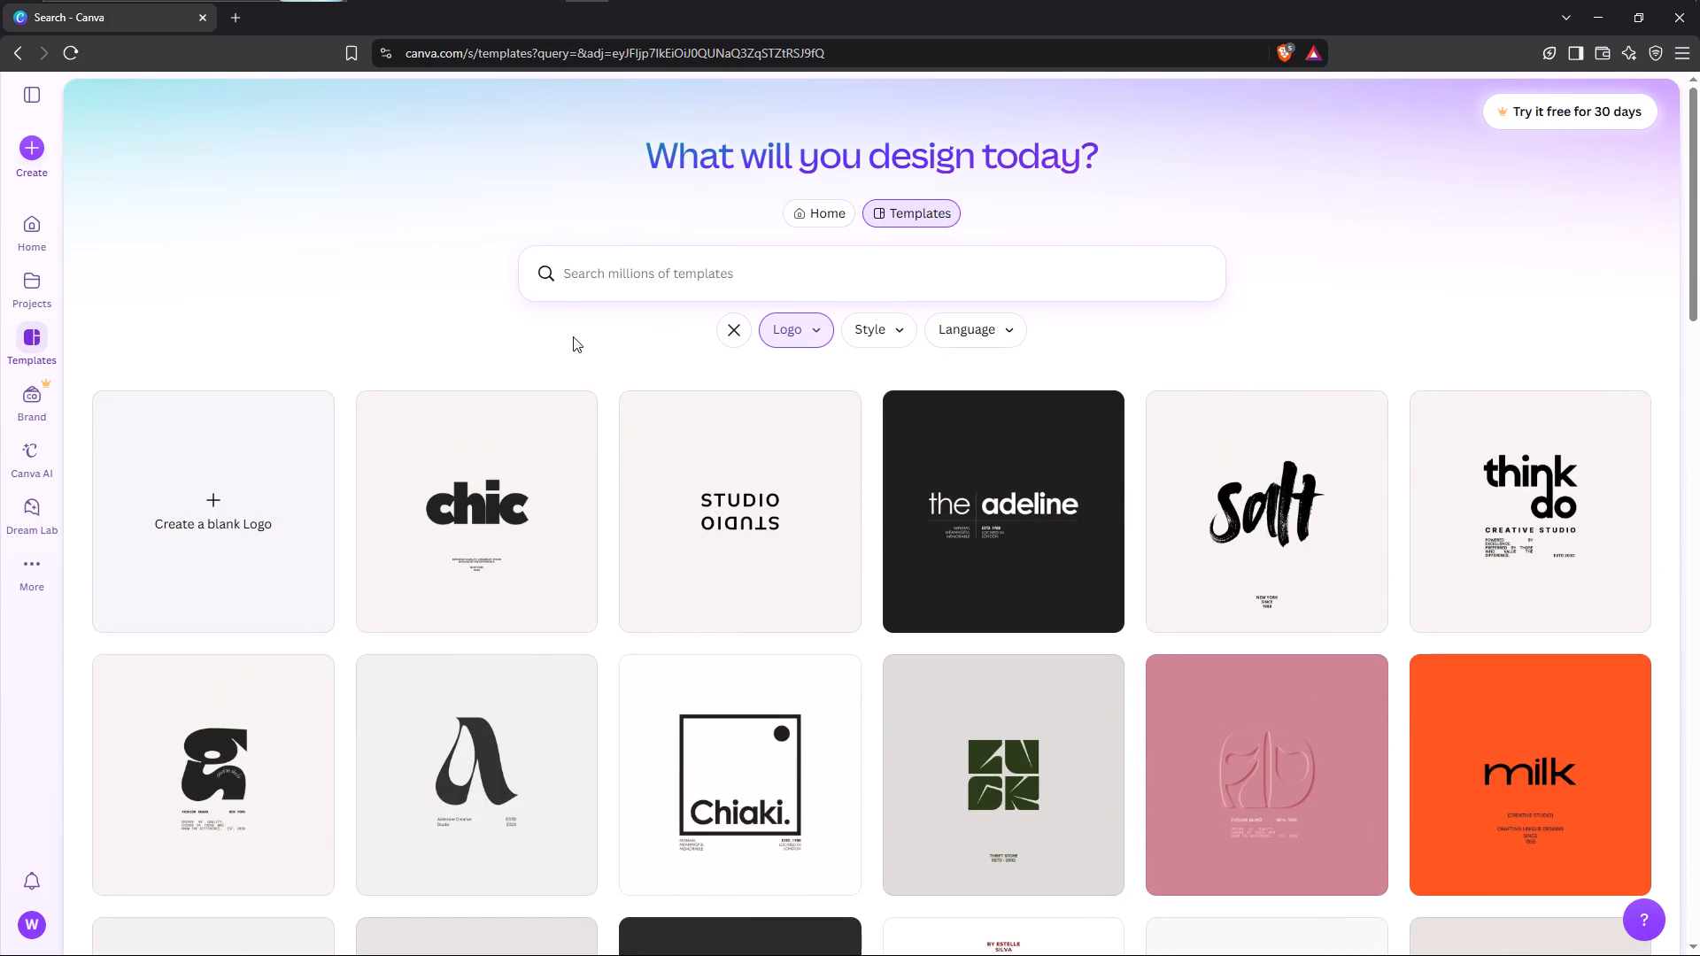
Create a new blank Logo design.
click(39, 152)
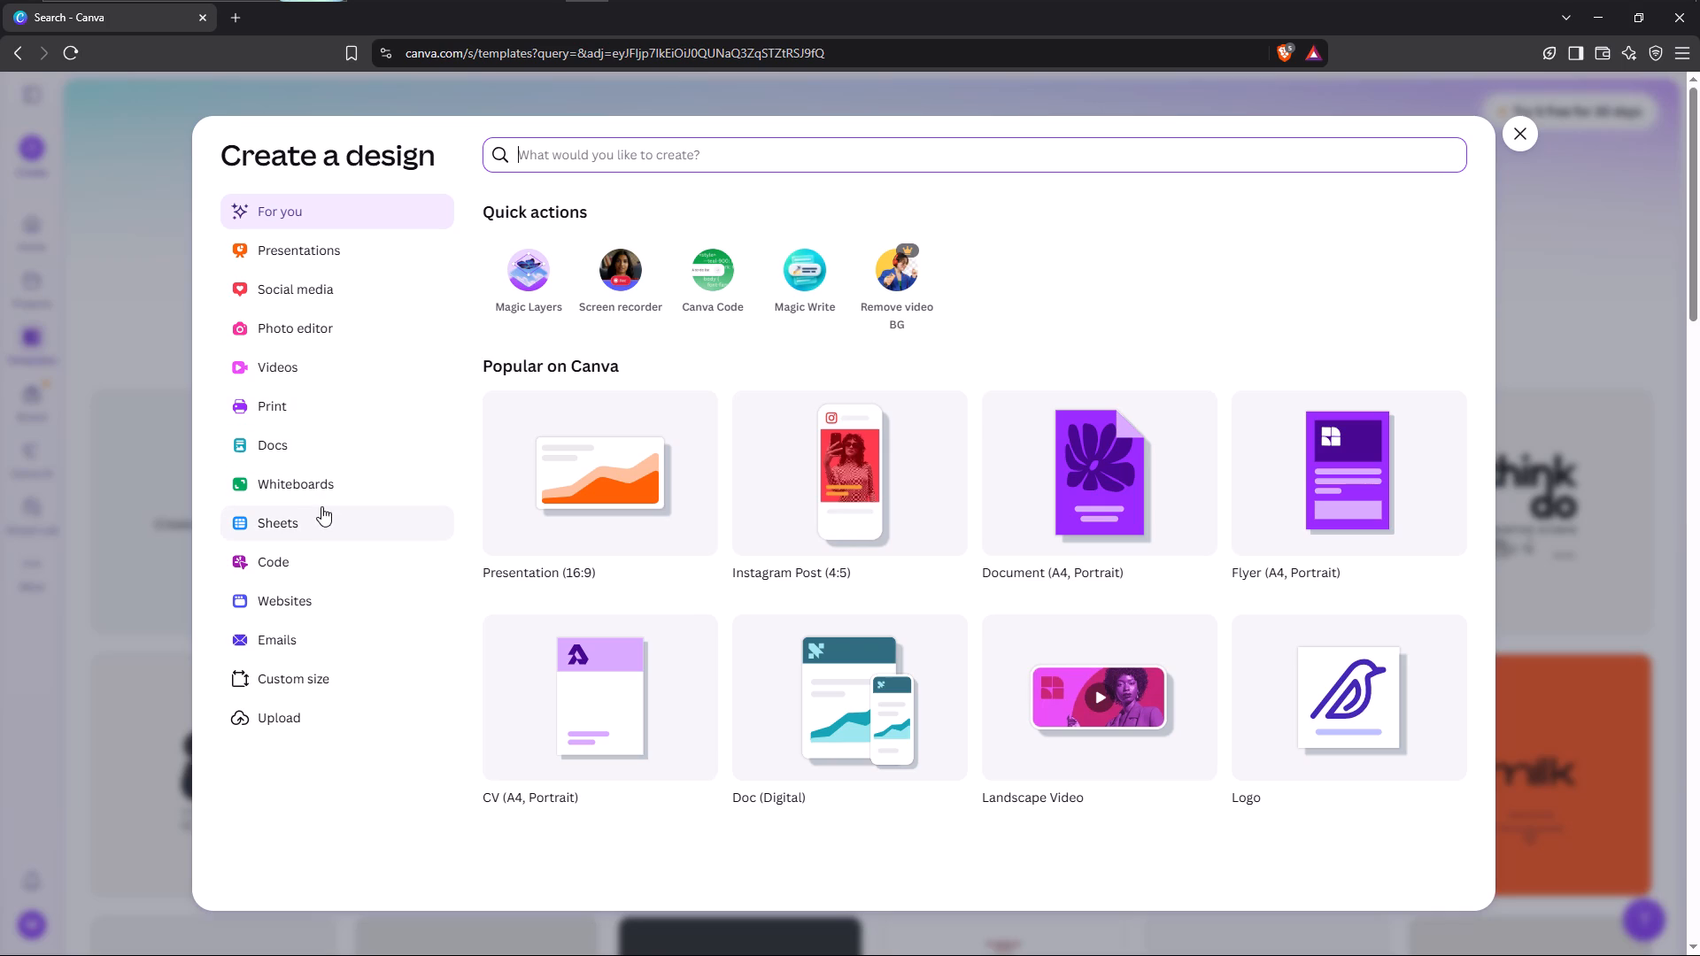
click(1348, 695)
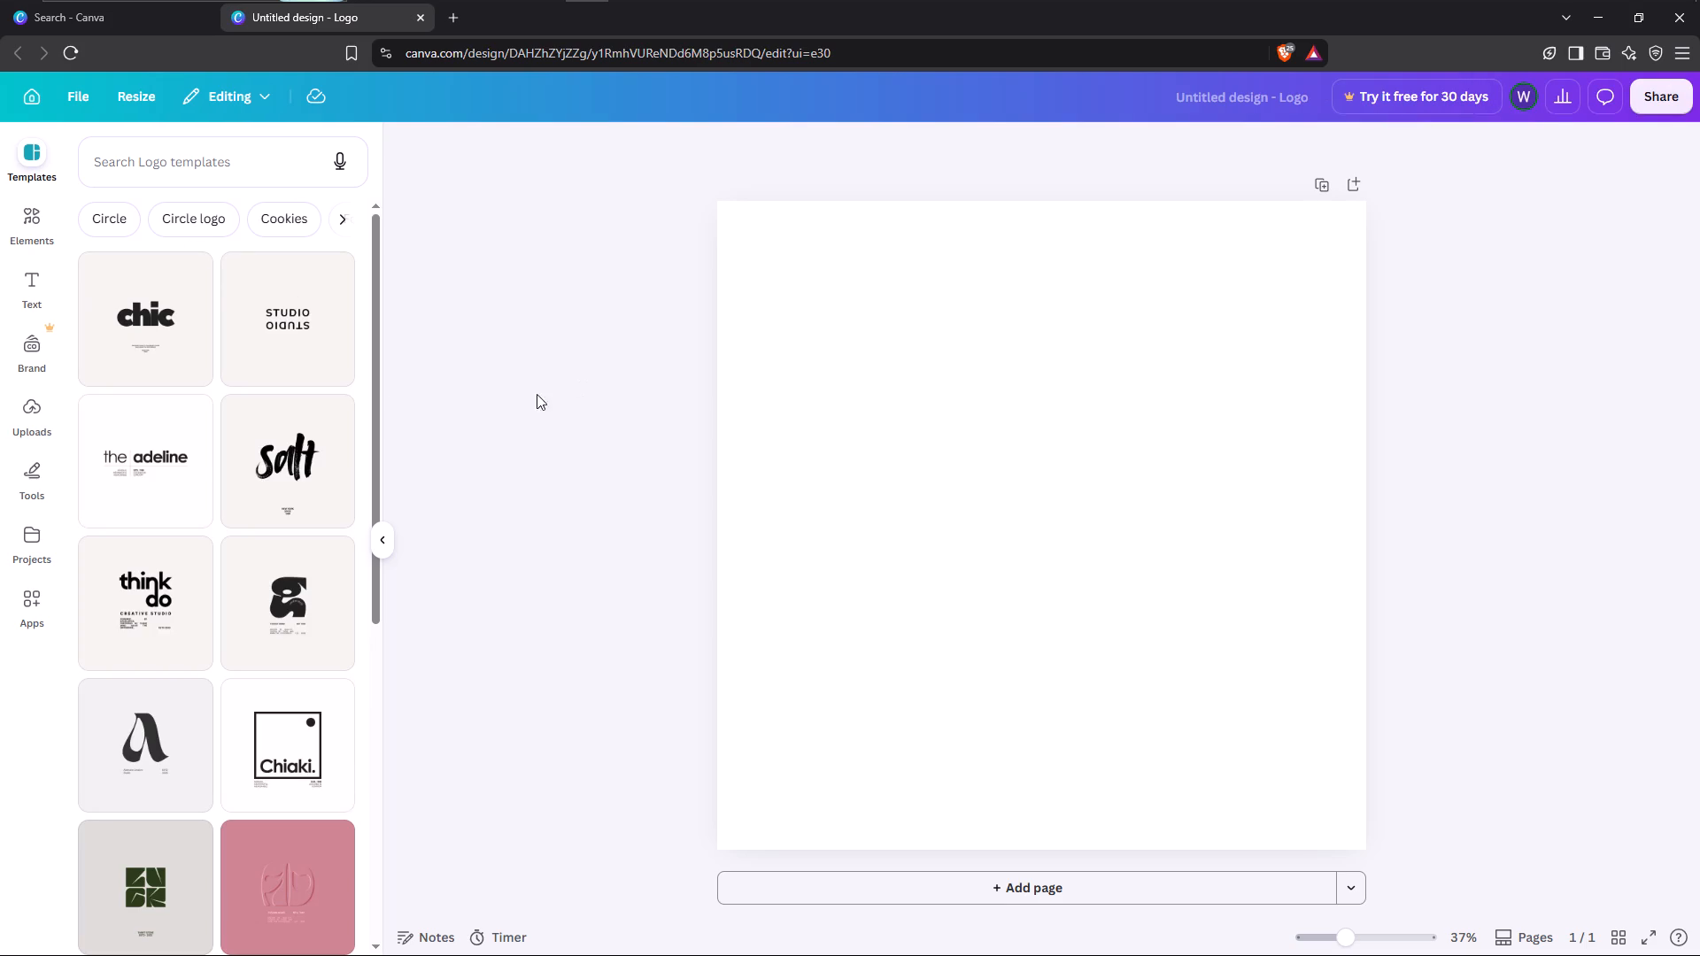
Add a text box to the blank page and replace its placeholder text with a capital "T".
click(17, 275)
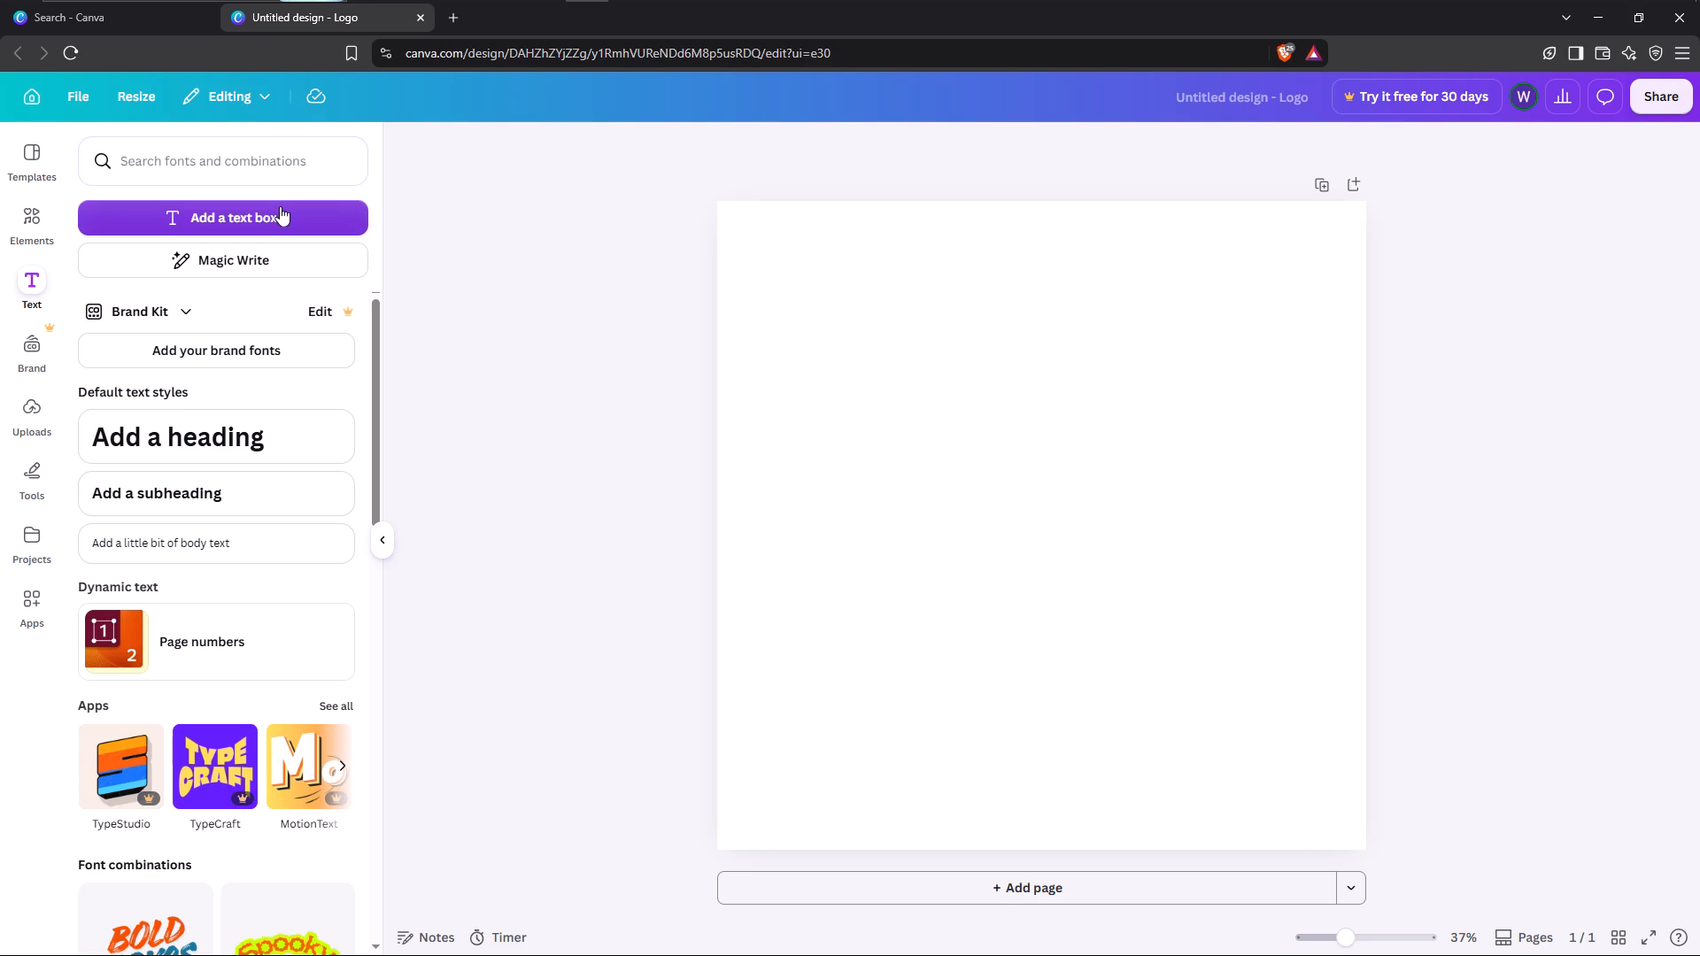
click(248, 212)
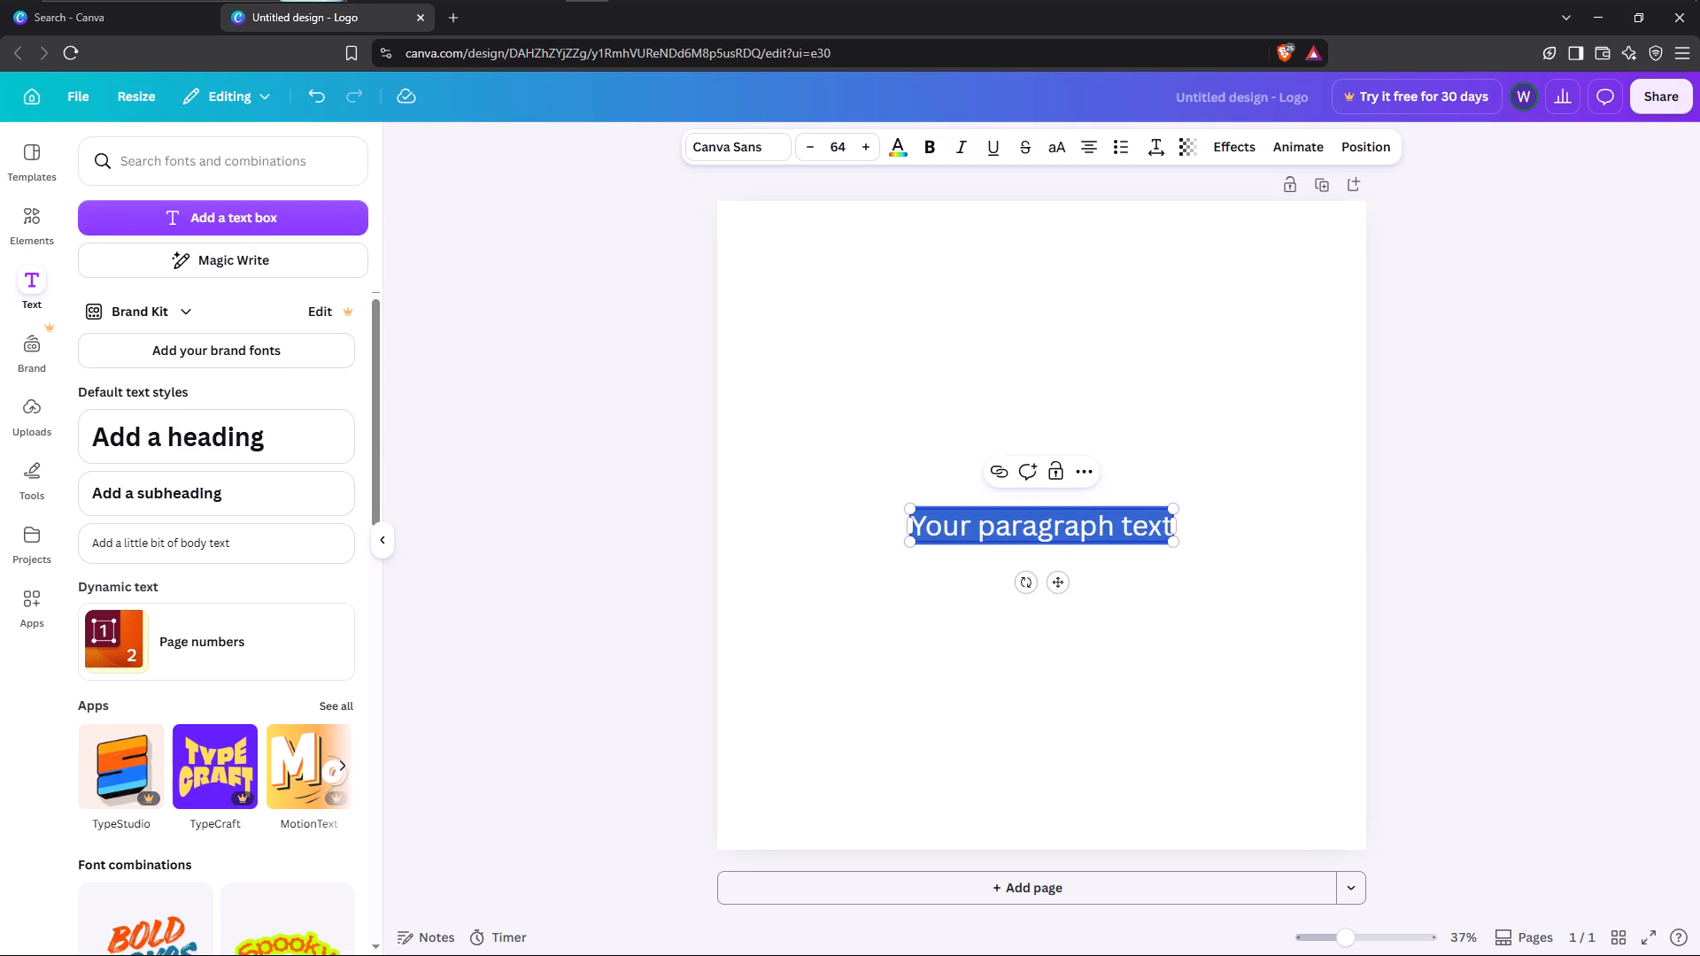
click(1011, 532)
key(shift+t)
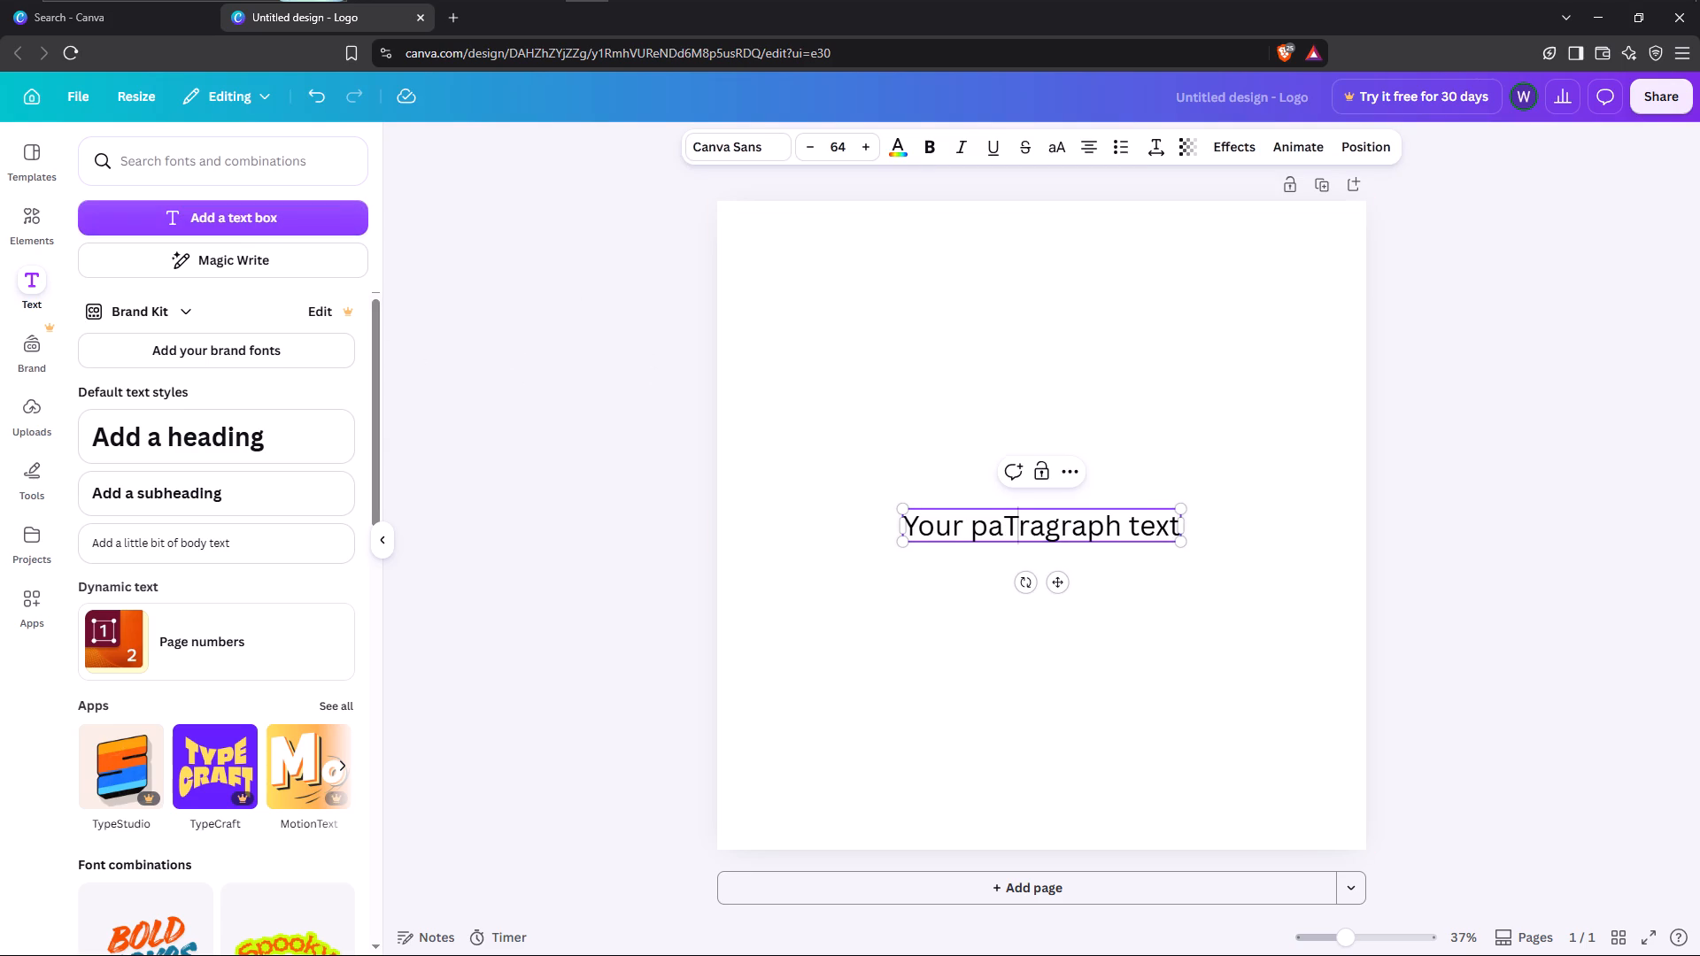
key(ctrl+a)
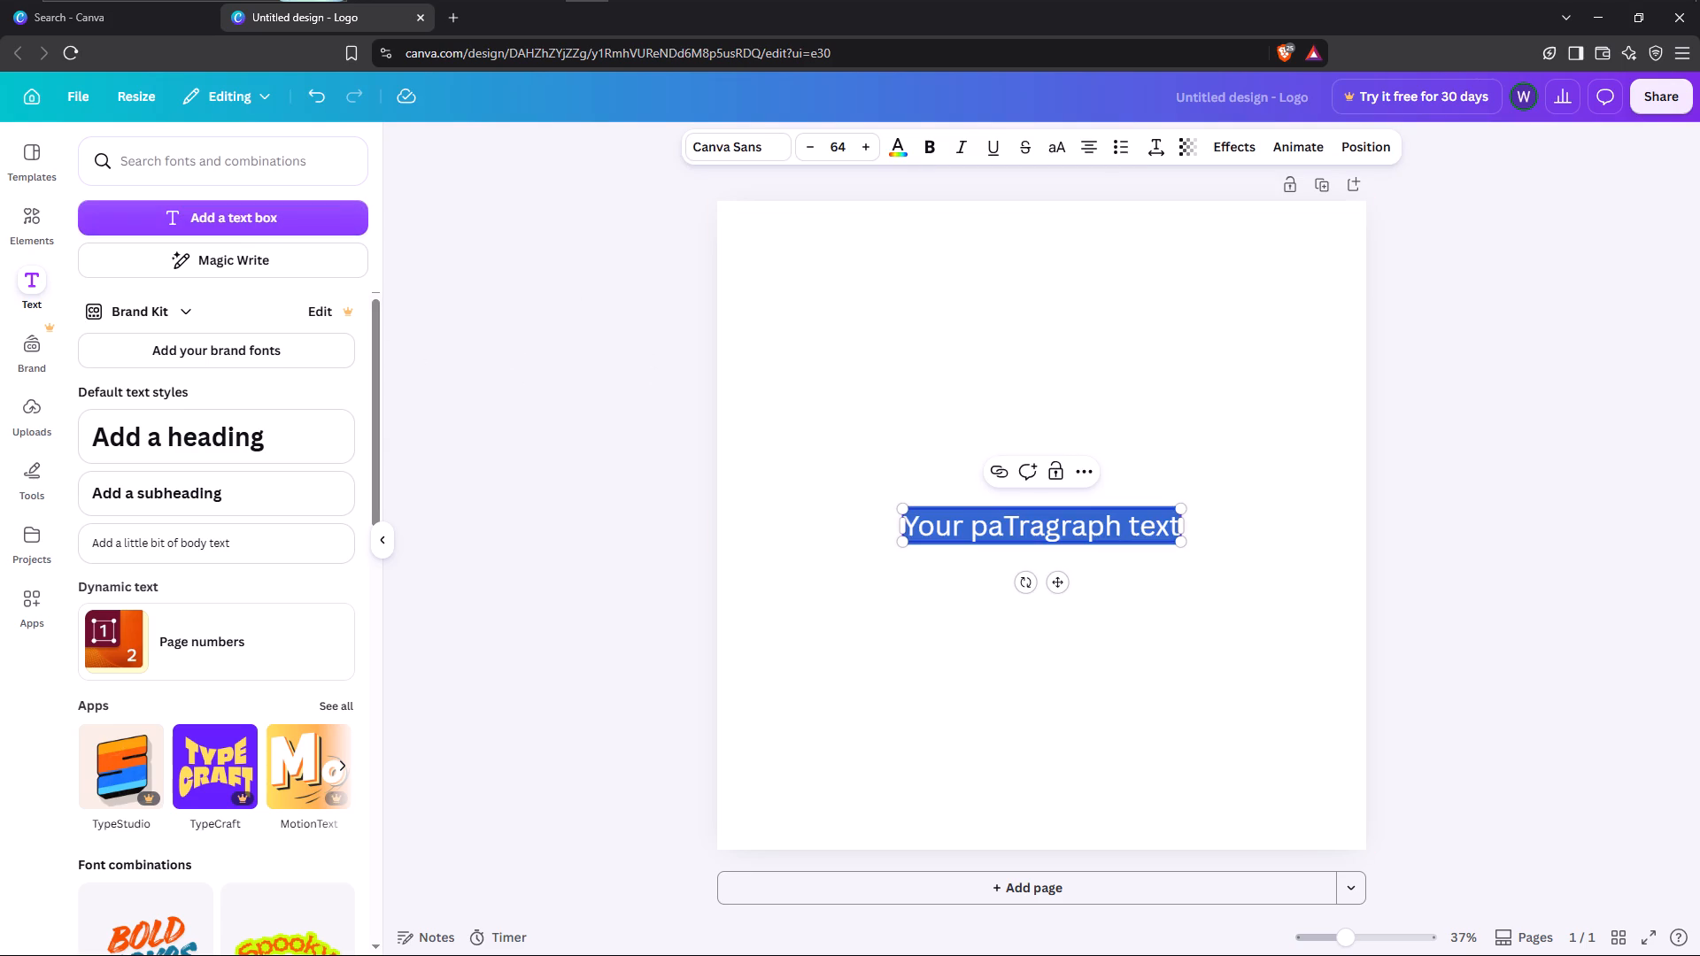
key(shift+t)
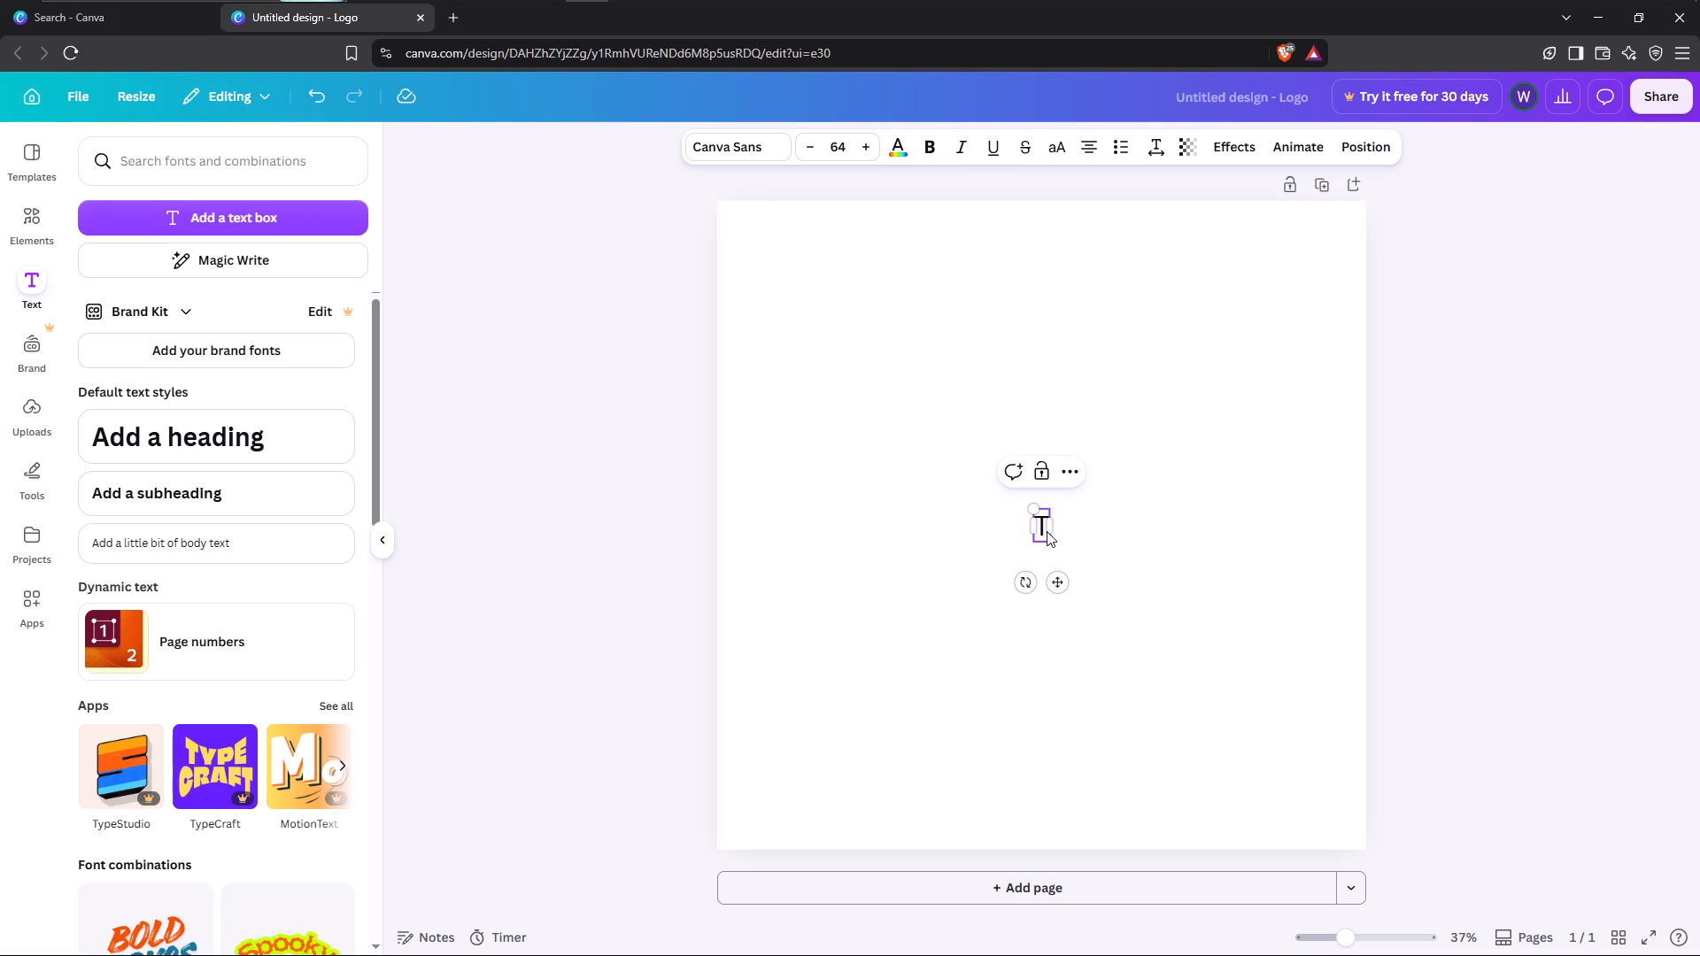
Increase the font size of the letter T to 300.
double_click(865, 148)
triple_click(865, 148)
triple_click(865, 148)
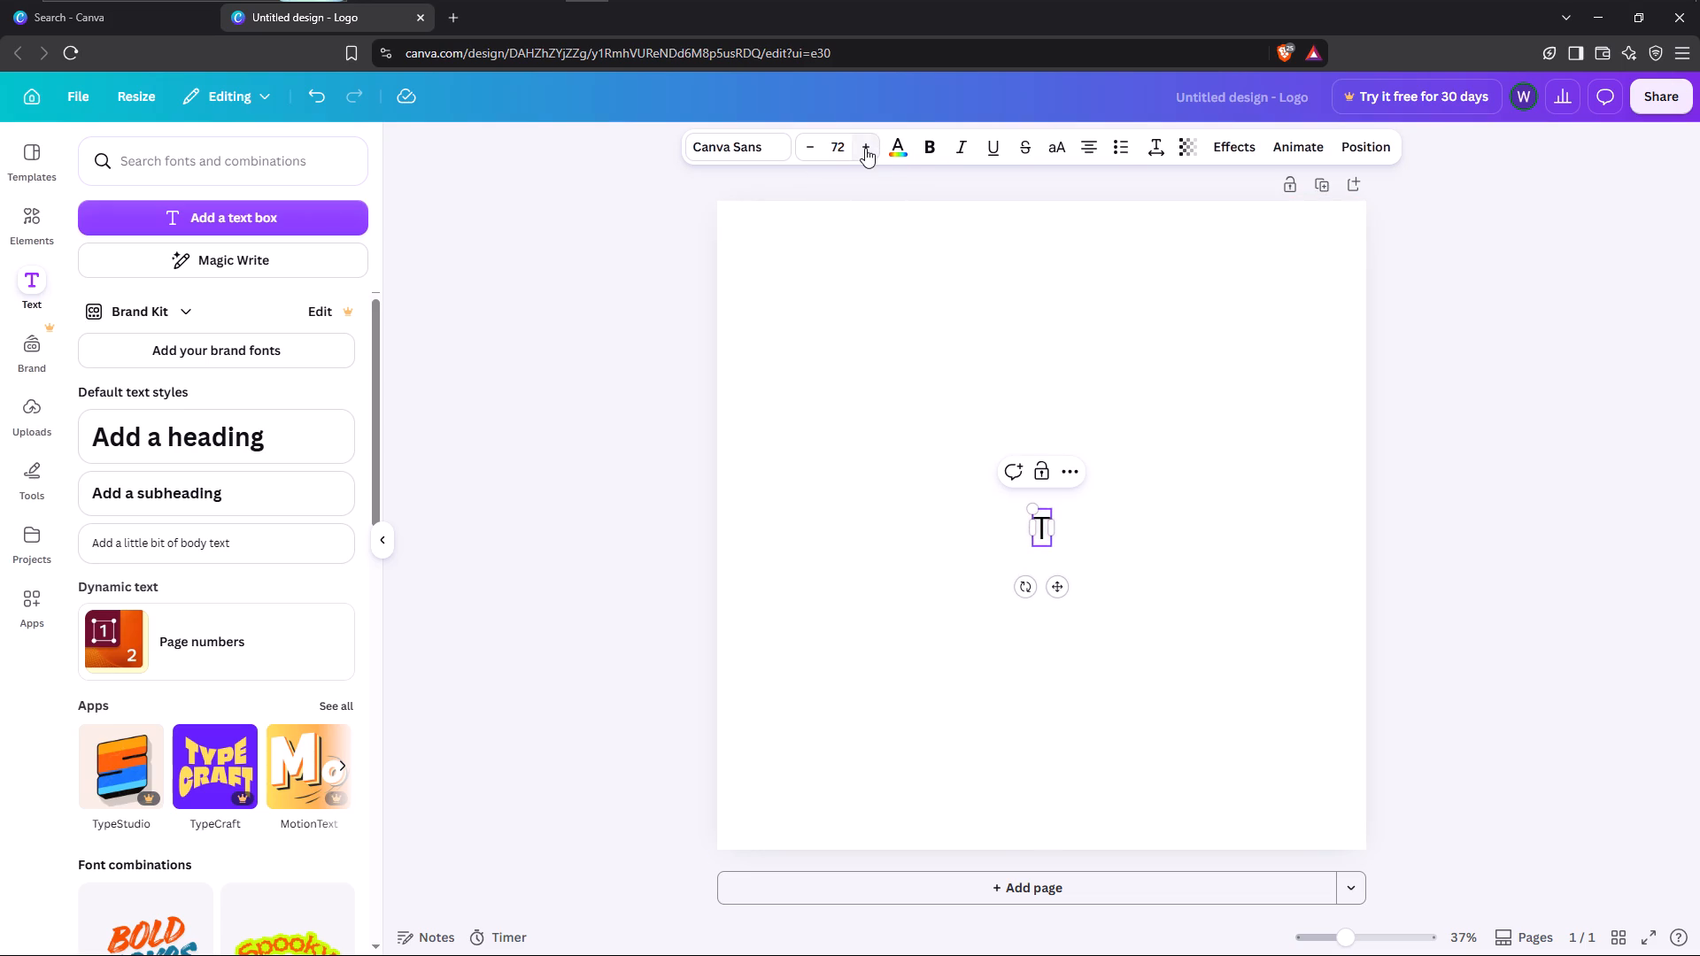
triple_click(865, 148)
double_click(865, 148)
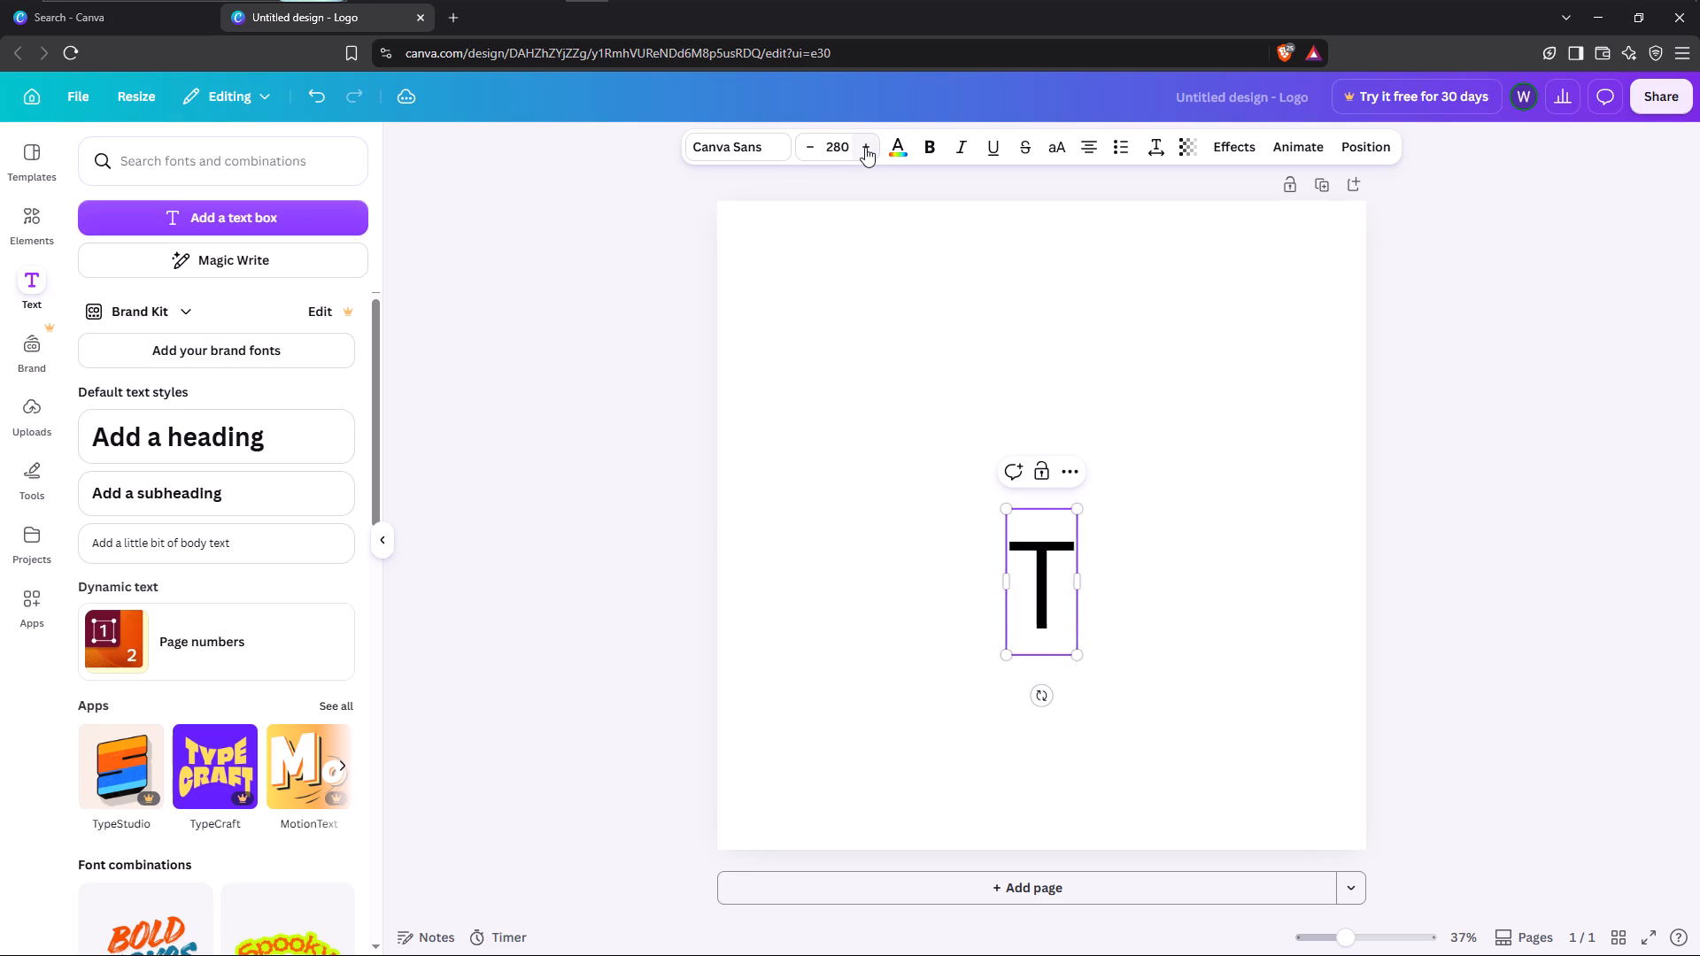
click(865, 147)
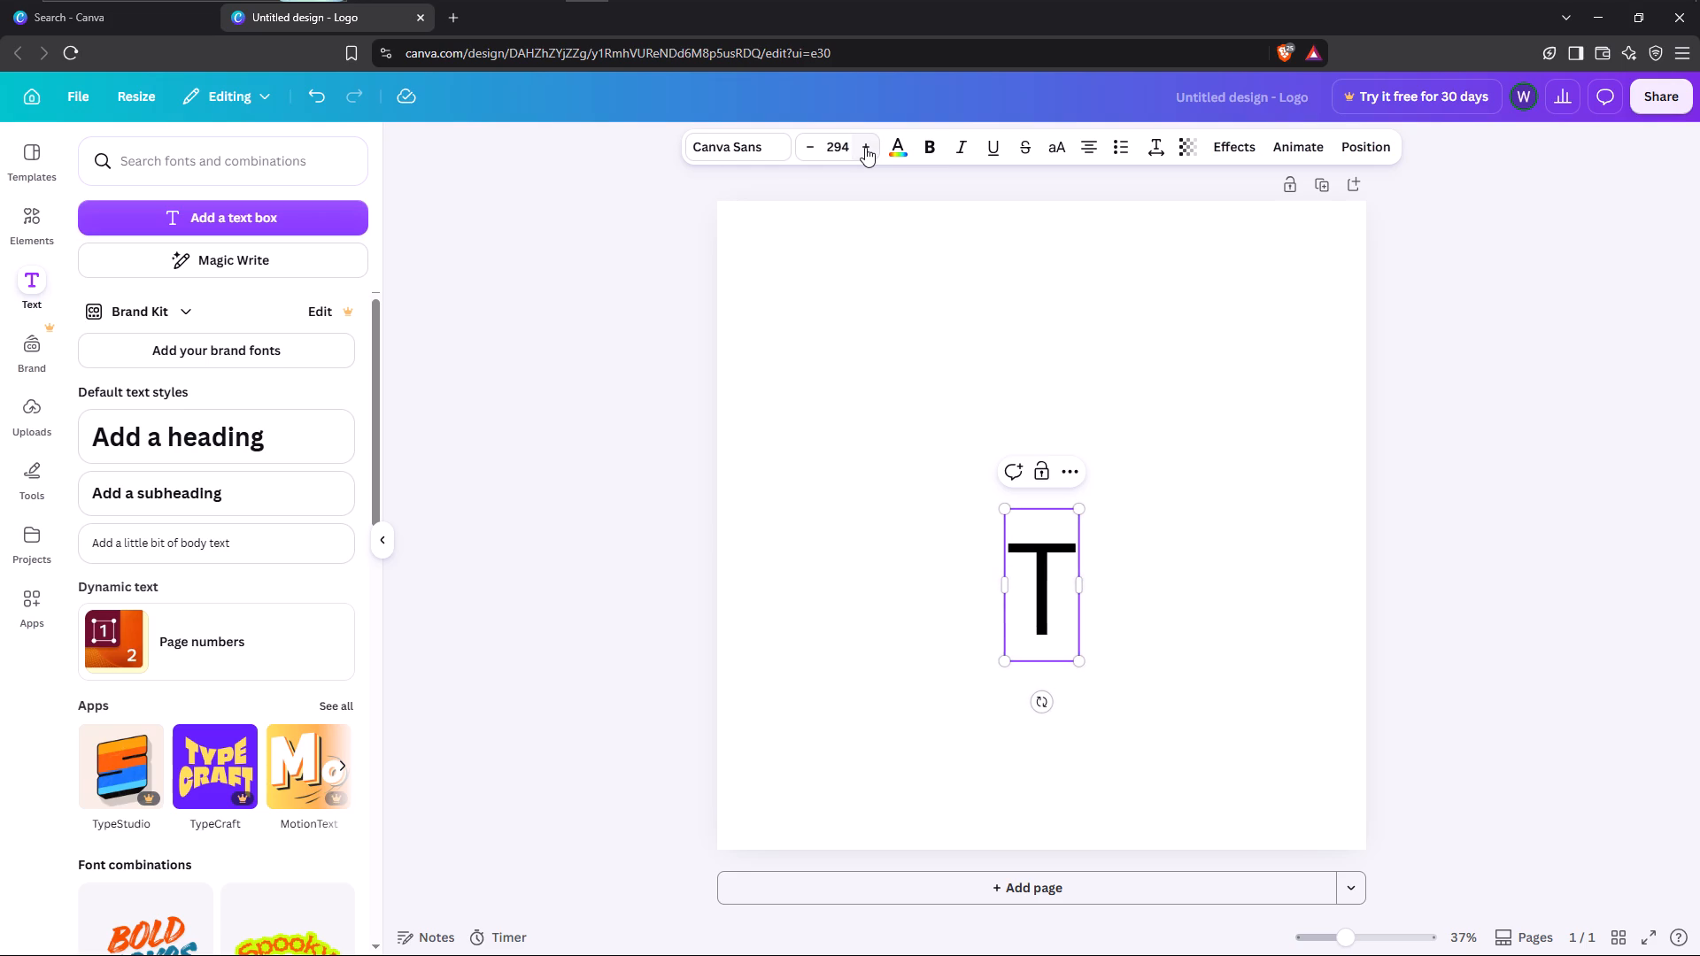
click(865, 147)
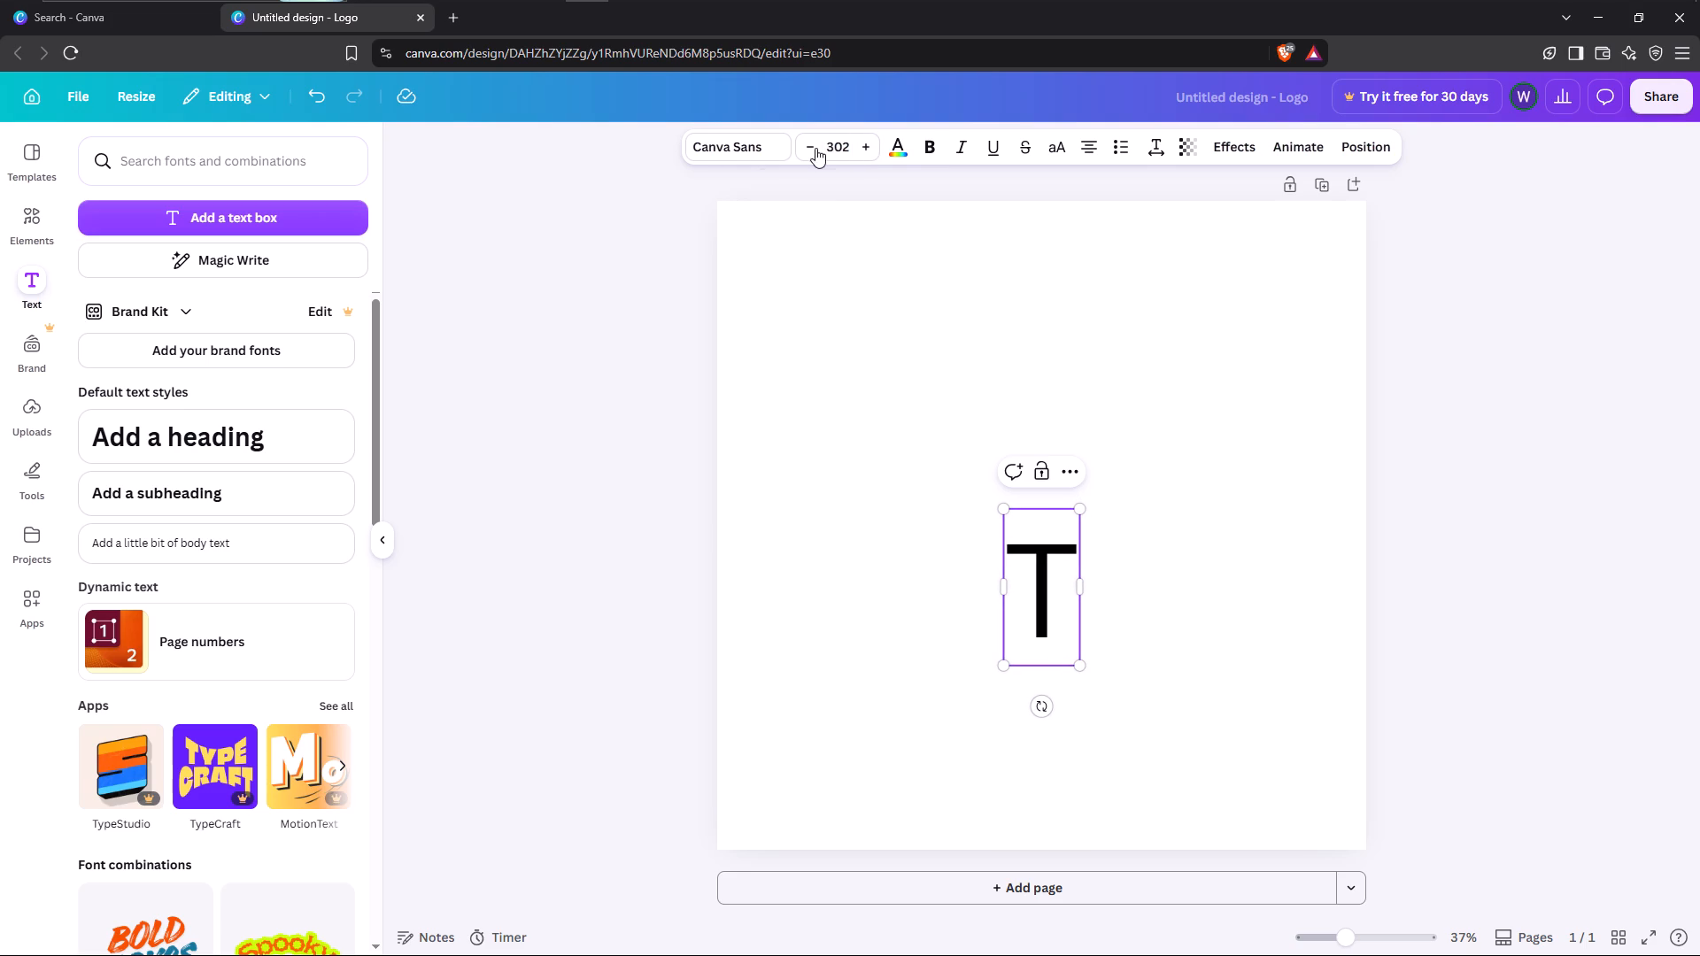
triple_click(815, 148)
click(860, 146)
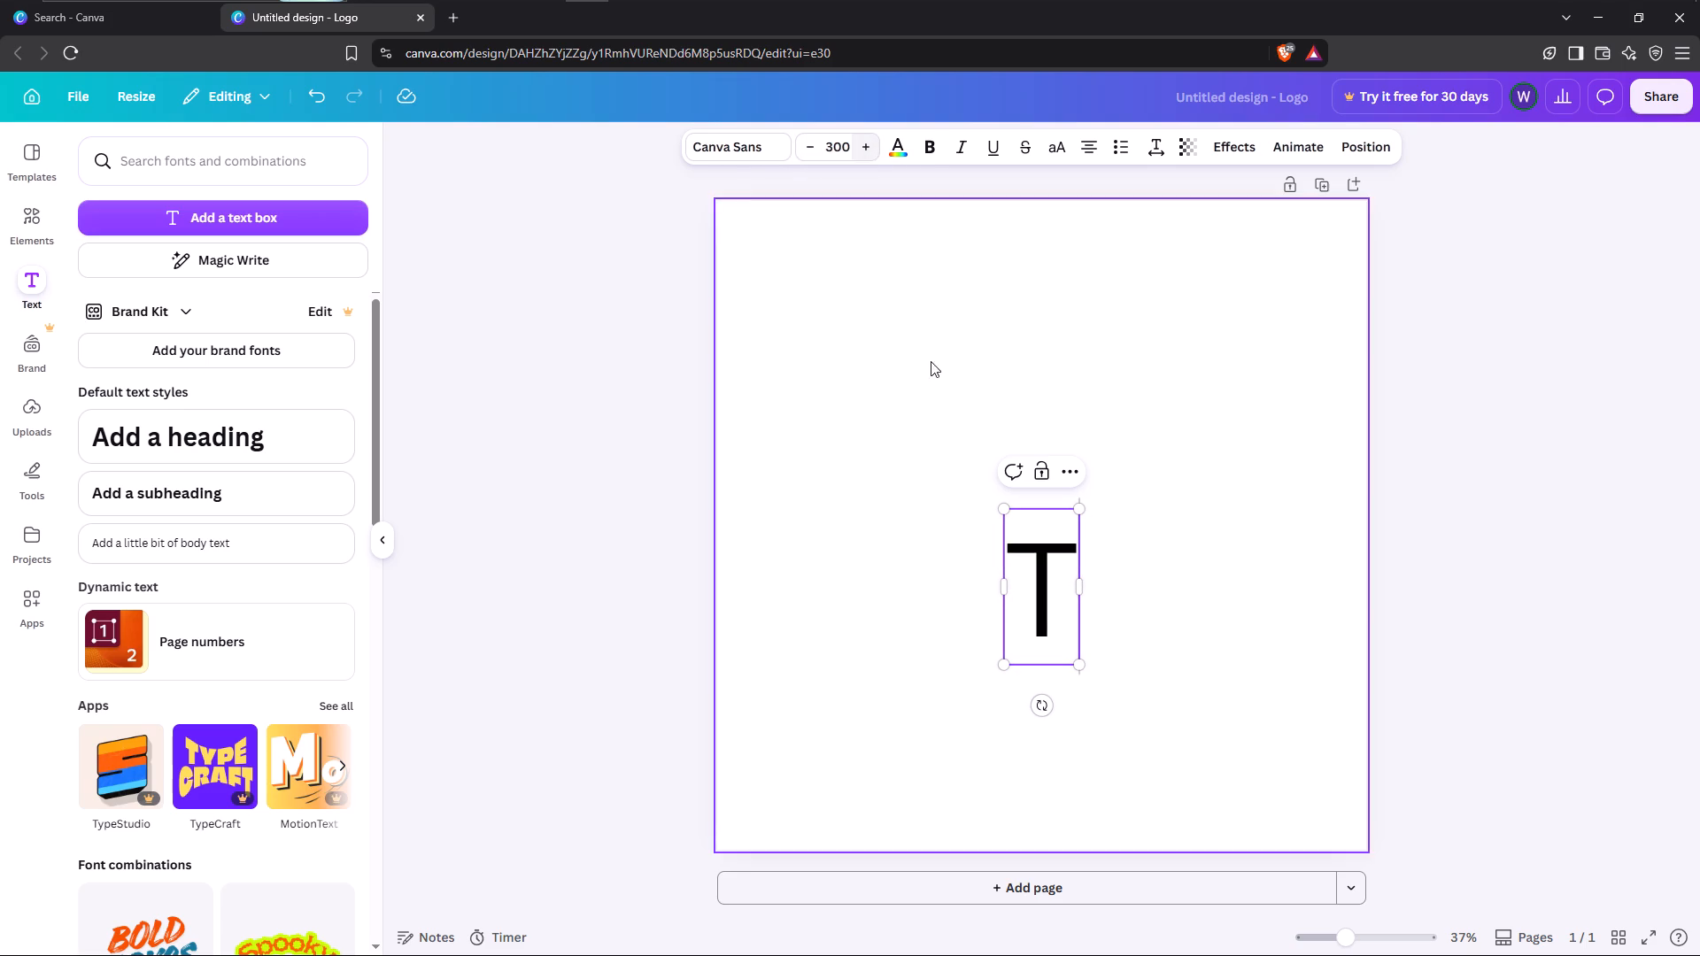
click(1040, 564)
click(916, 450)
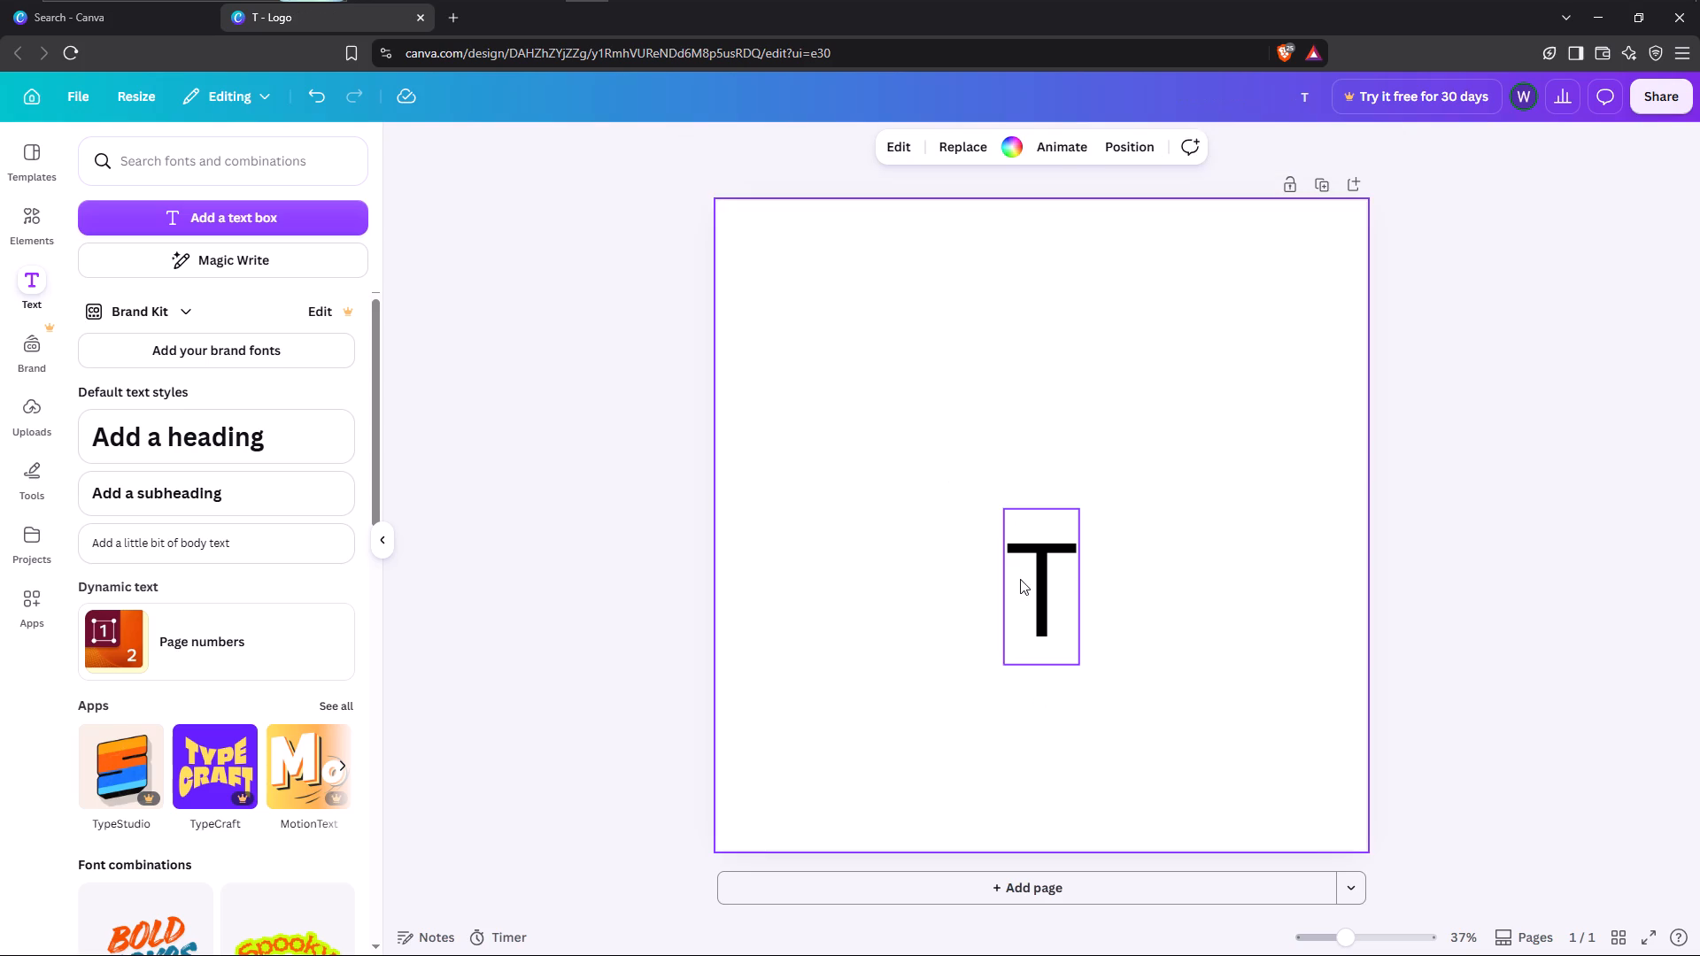
Move the letter T to the upper-left area of the page.
drag(1024, 582, 837, 350)
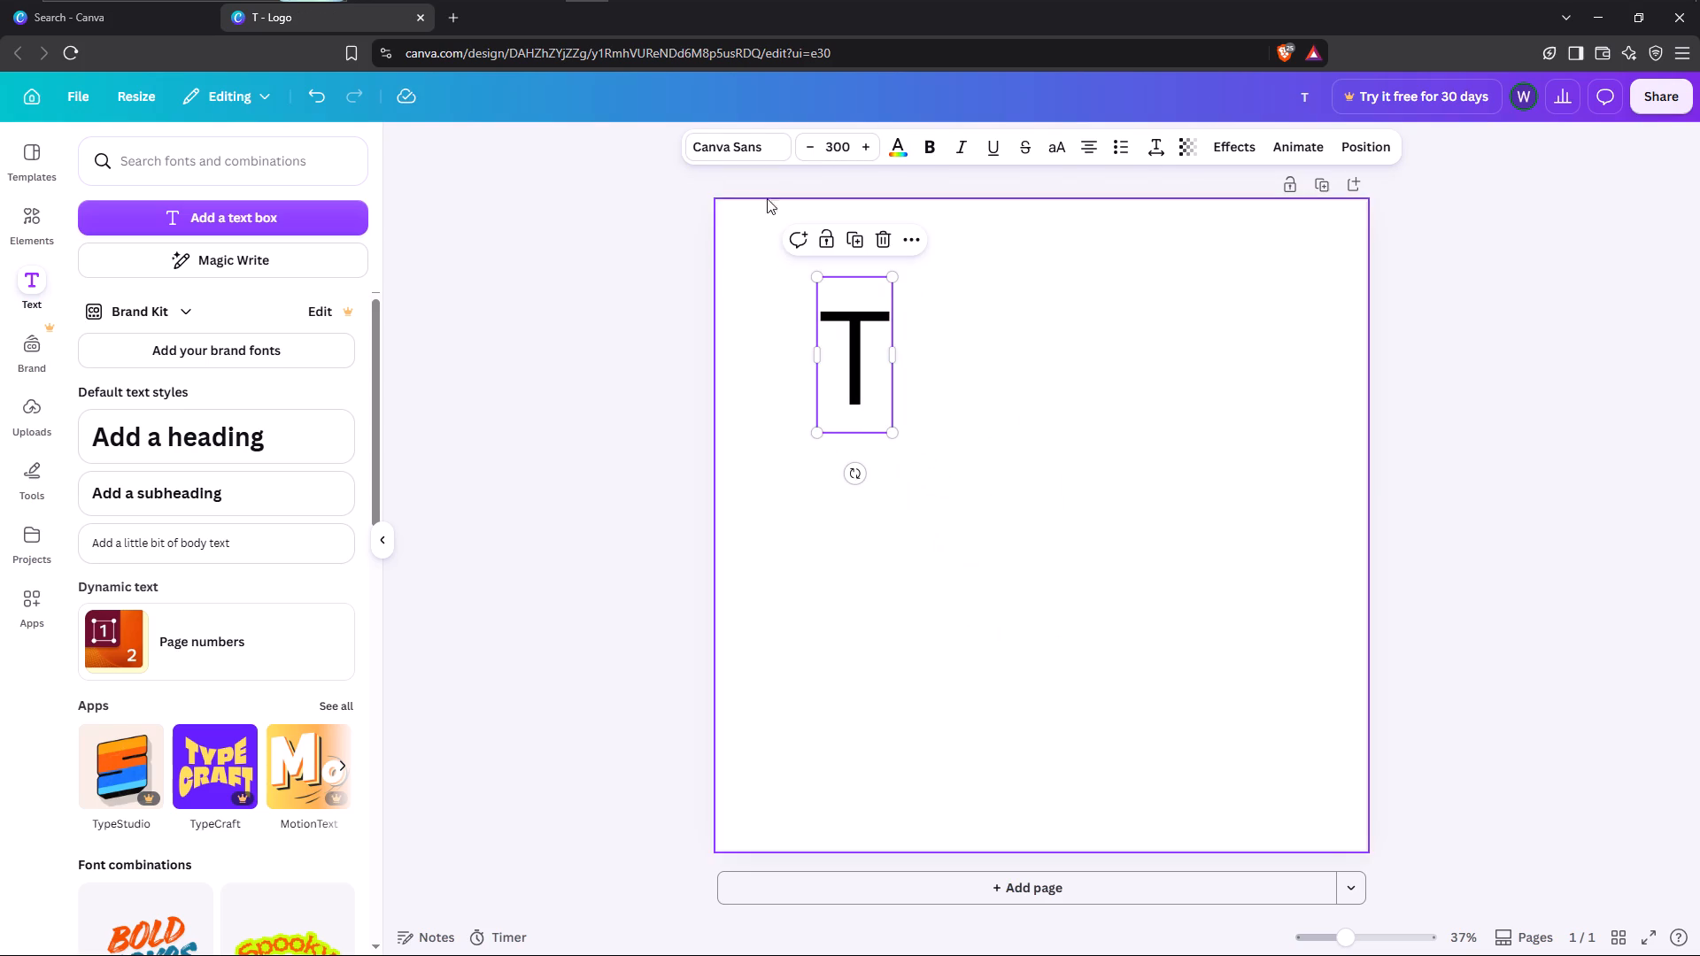
Search the fonts for "ti" and change the letter T's font to Times New Roman Regular.
click(751, 143)
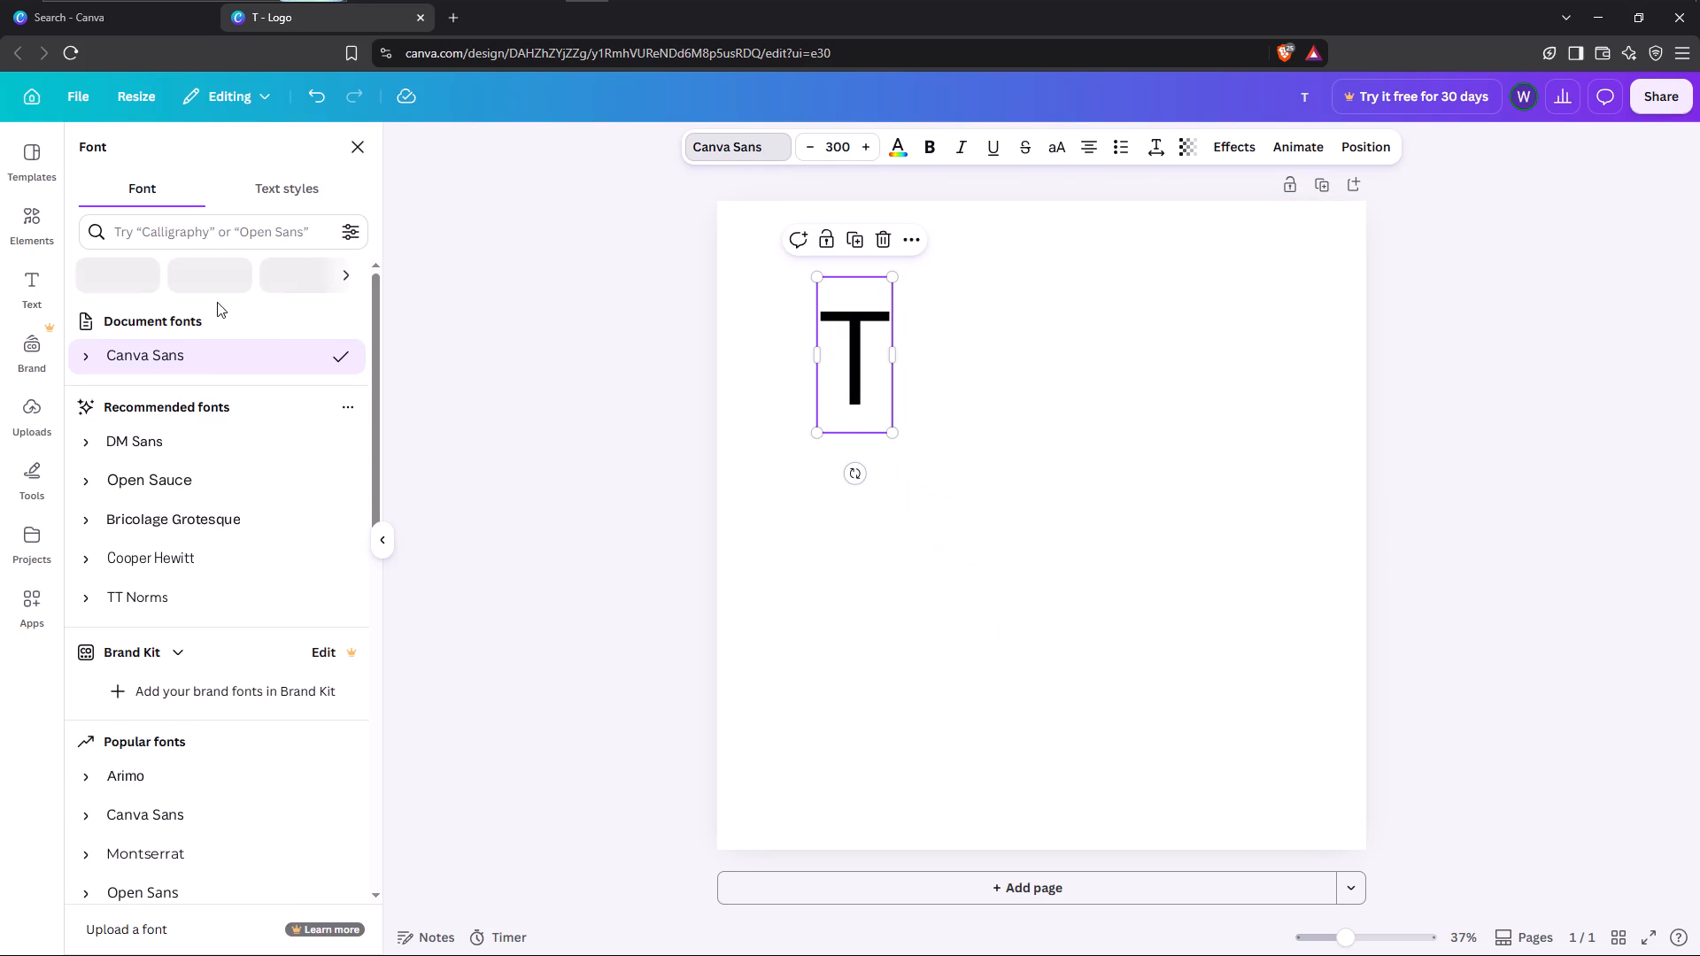
scroll(187, 631, down, 8)
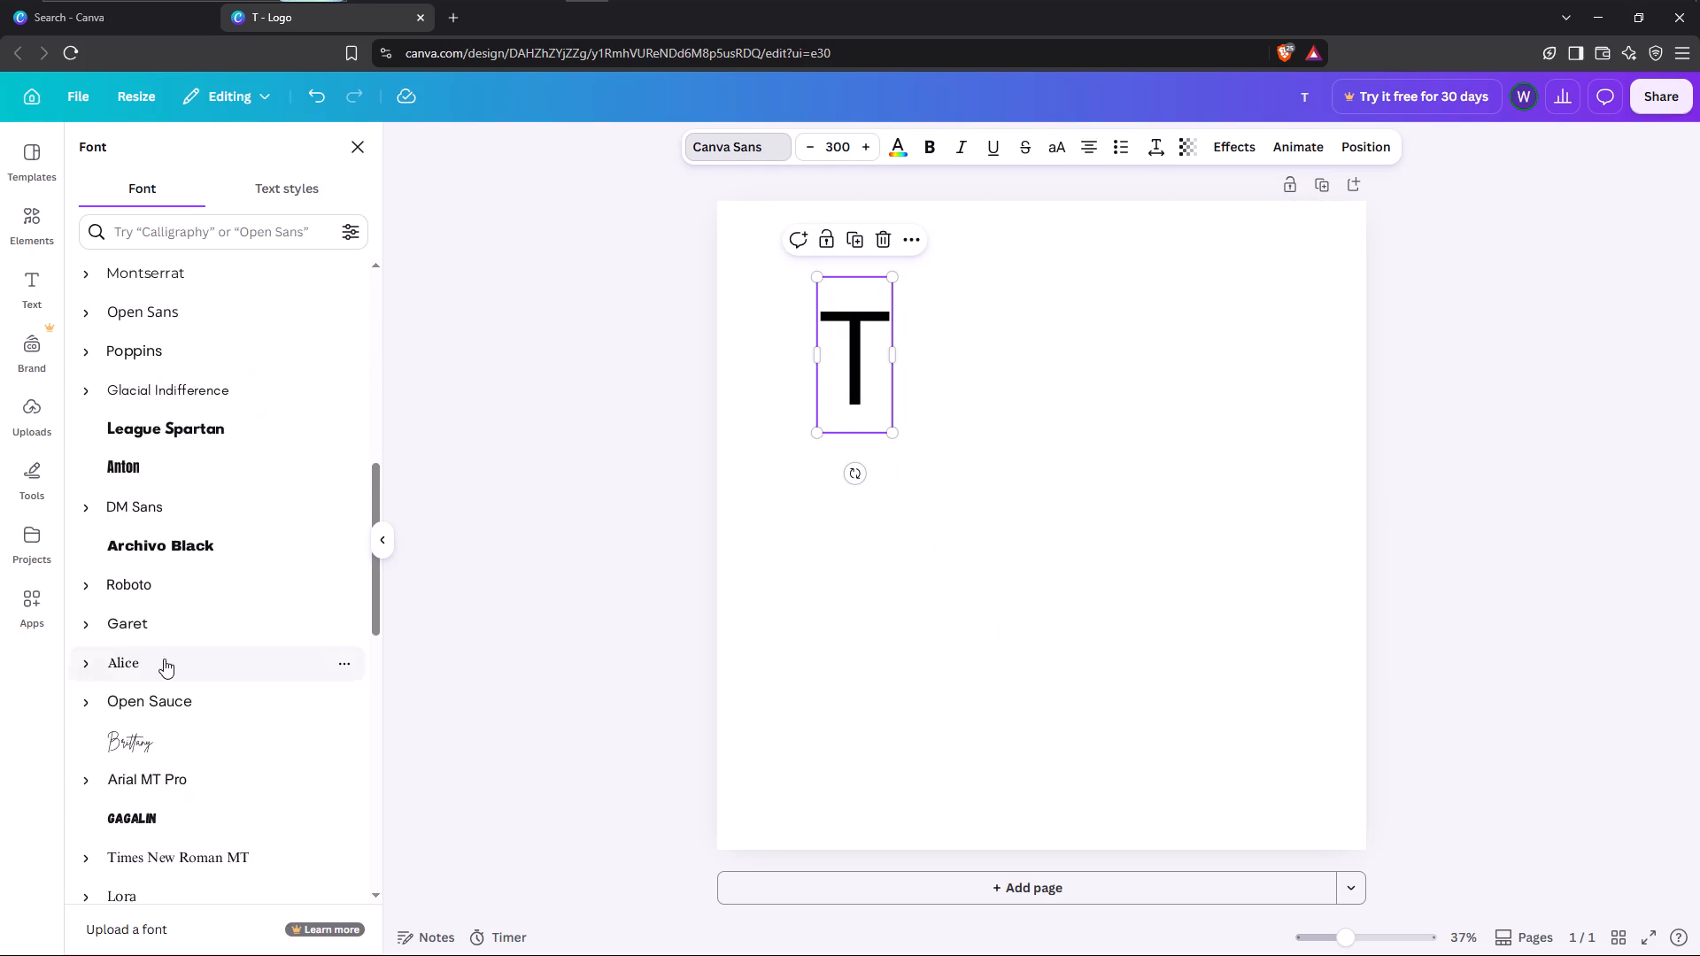
scroll(163, 658, down, 4)
scroll(231, 589, down, 3)
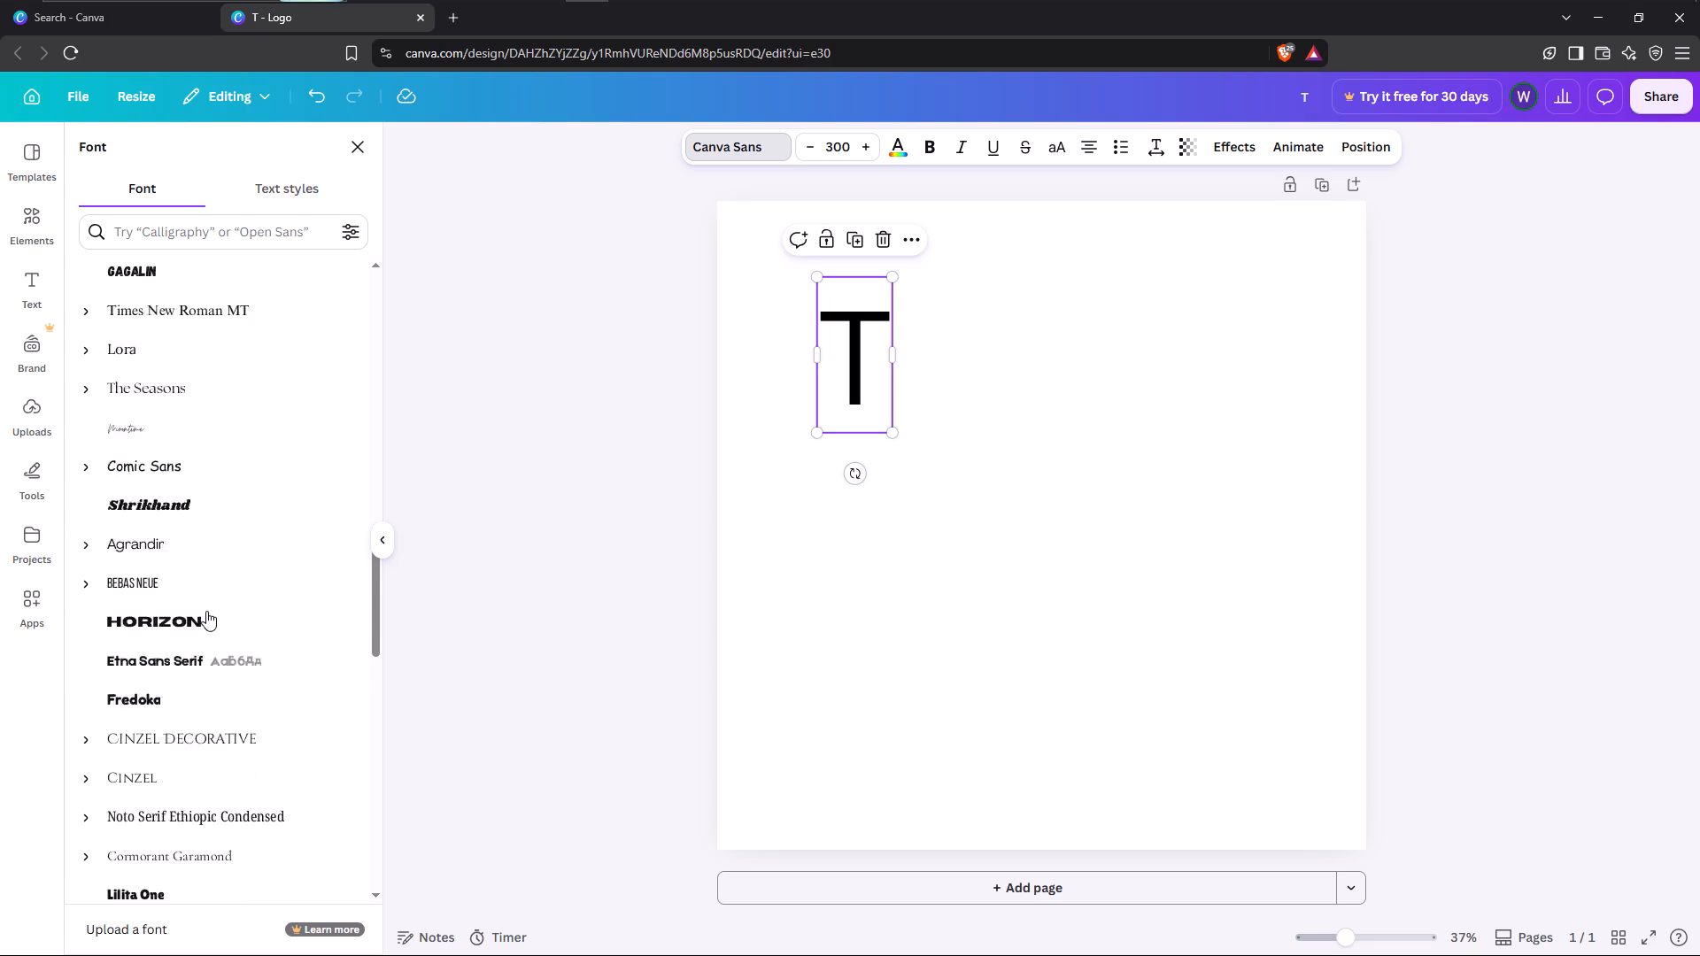
scroll(205, 612, down, 3)
scroll(262, 660, down, 3)
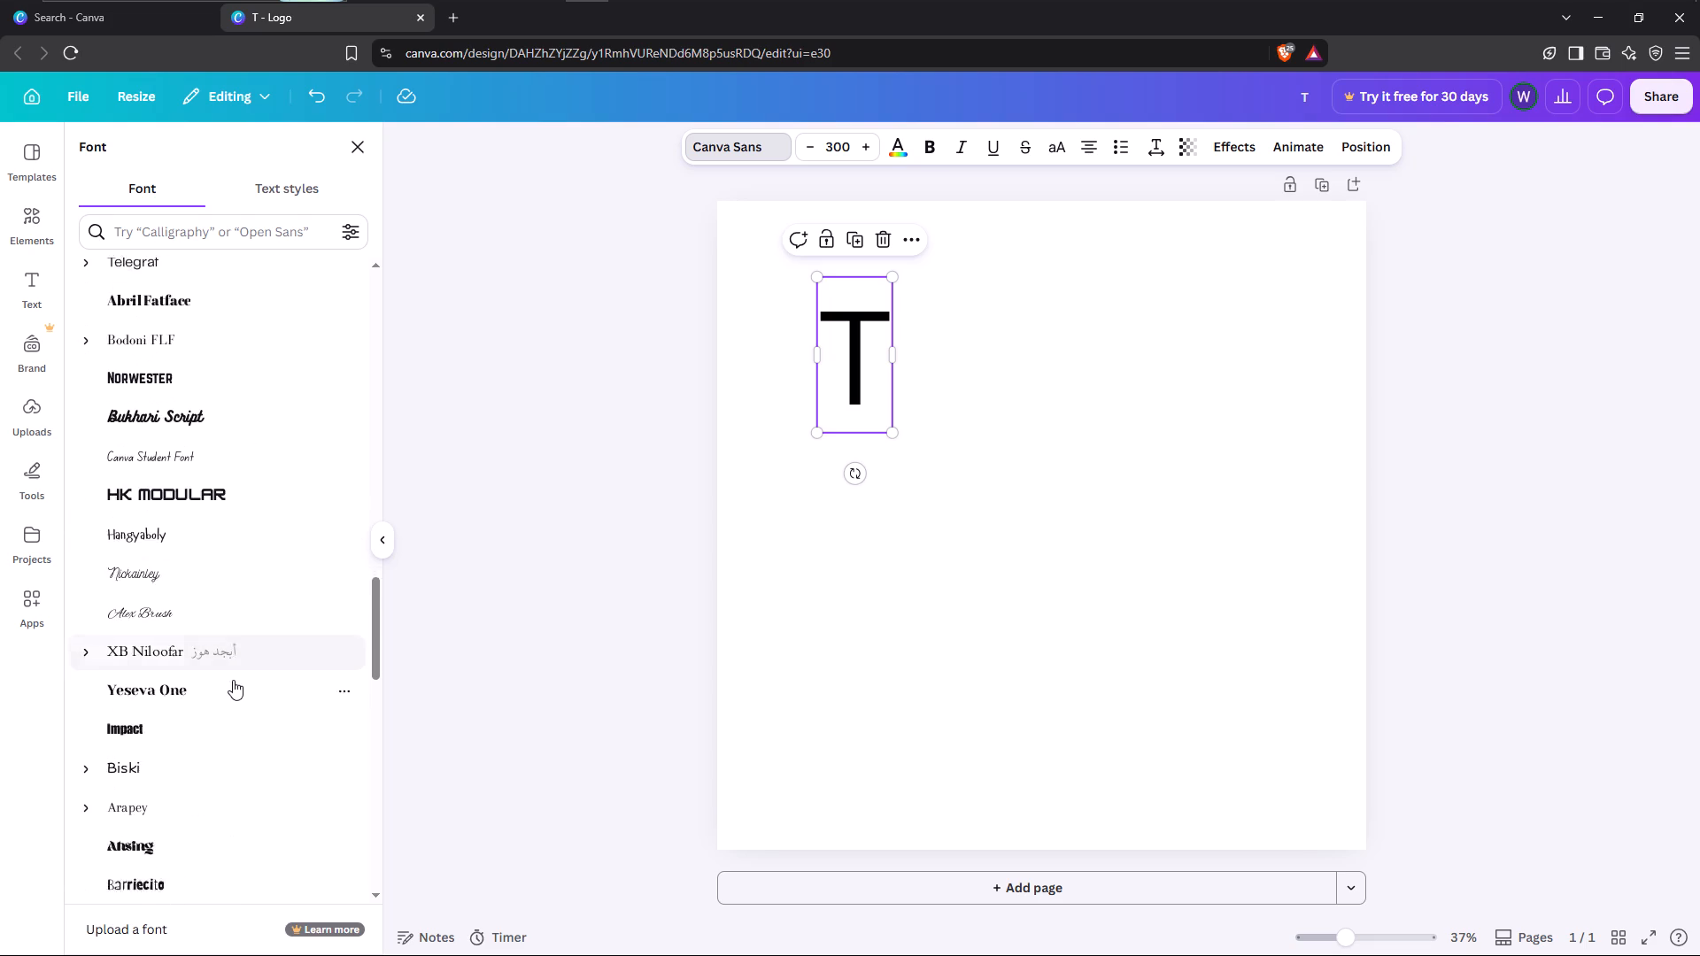
scroll(233, 680, down, 2)
click(198, 233)
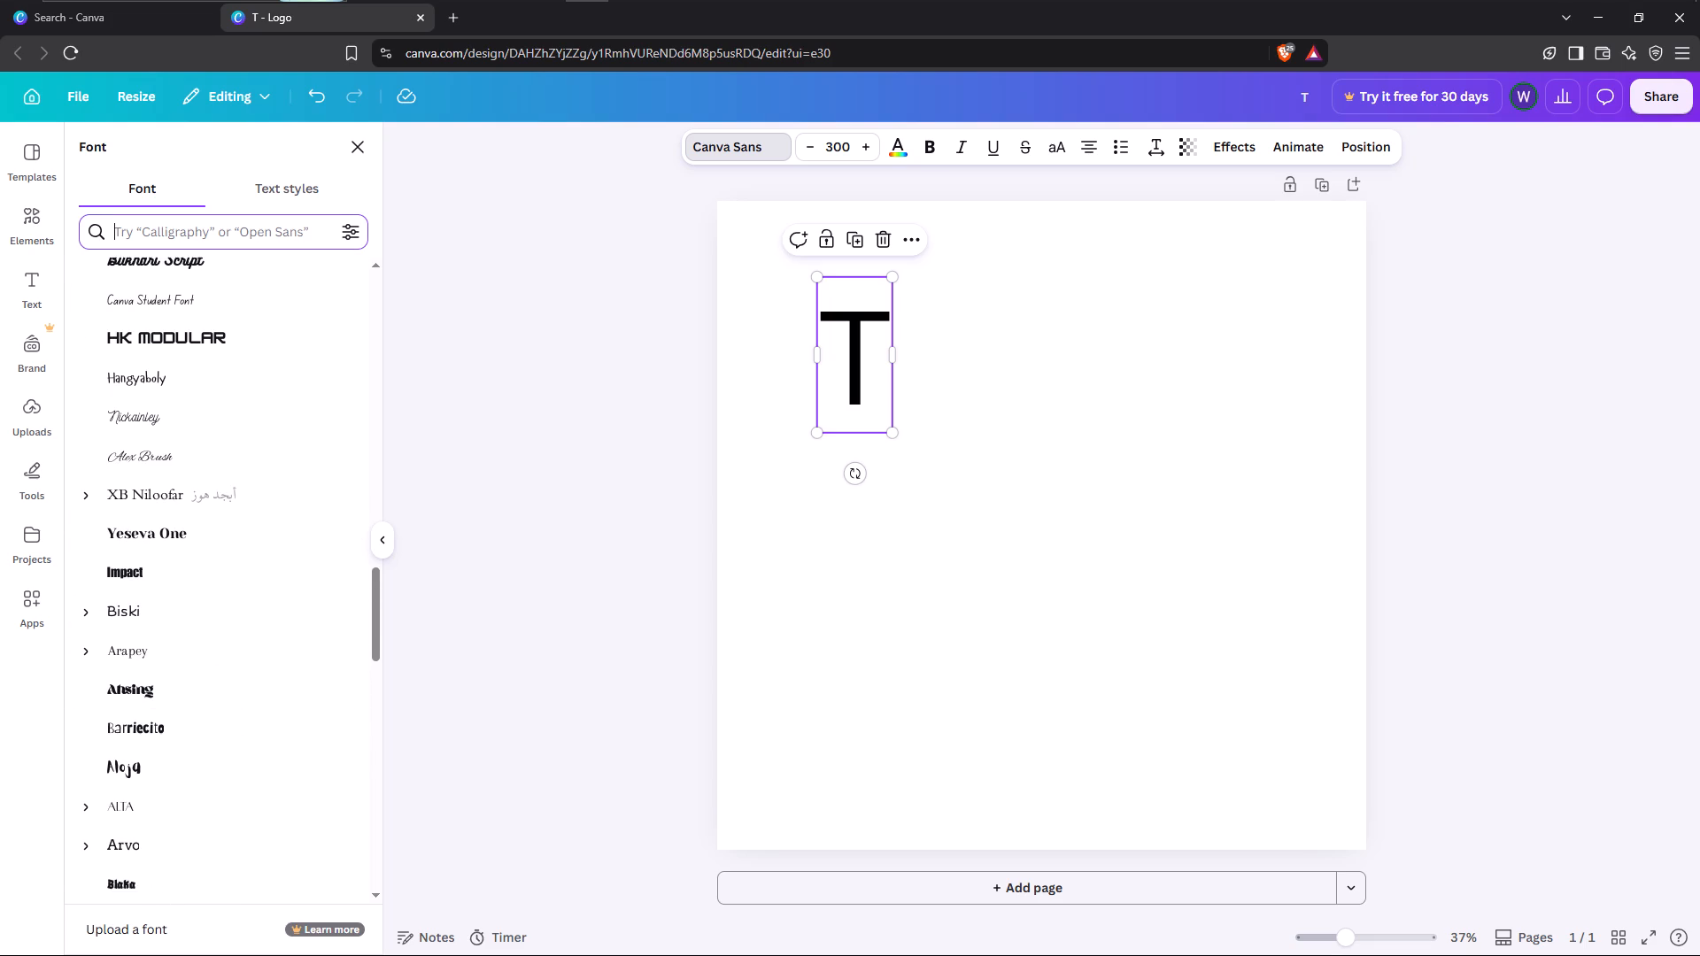
text(ti)
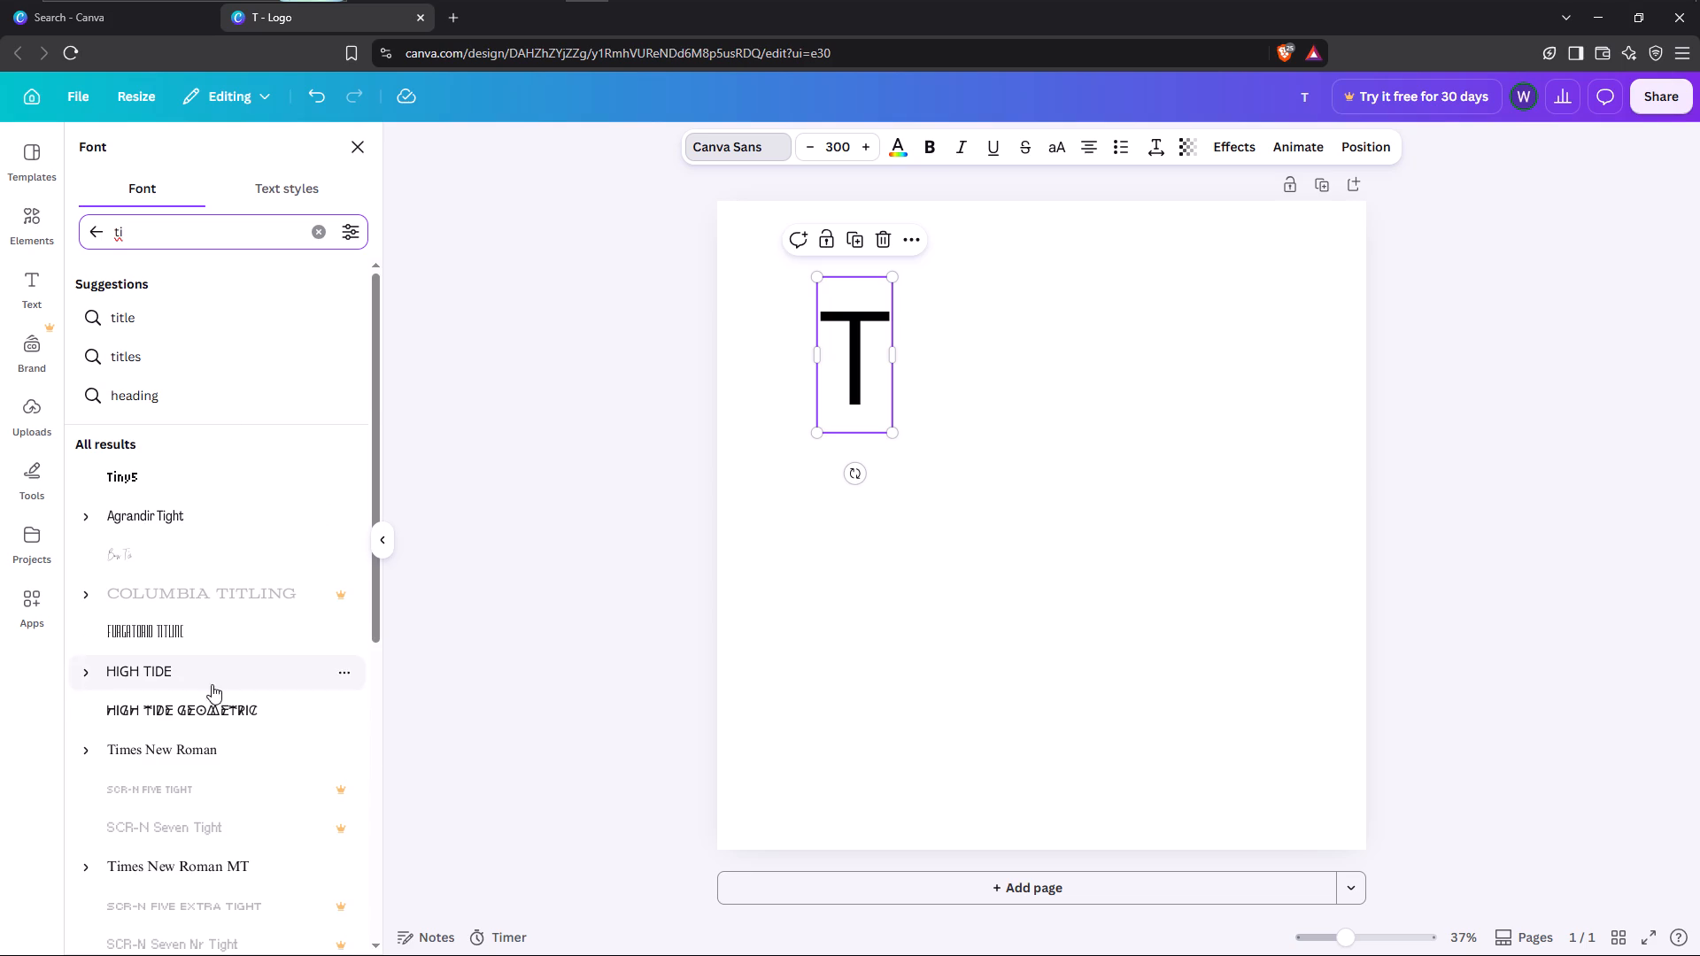
click(90, 749)
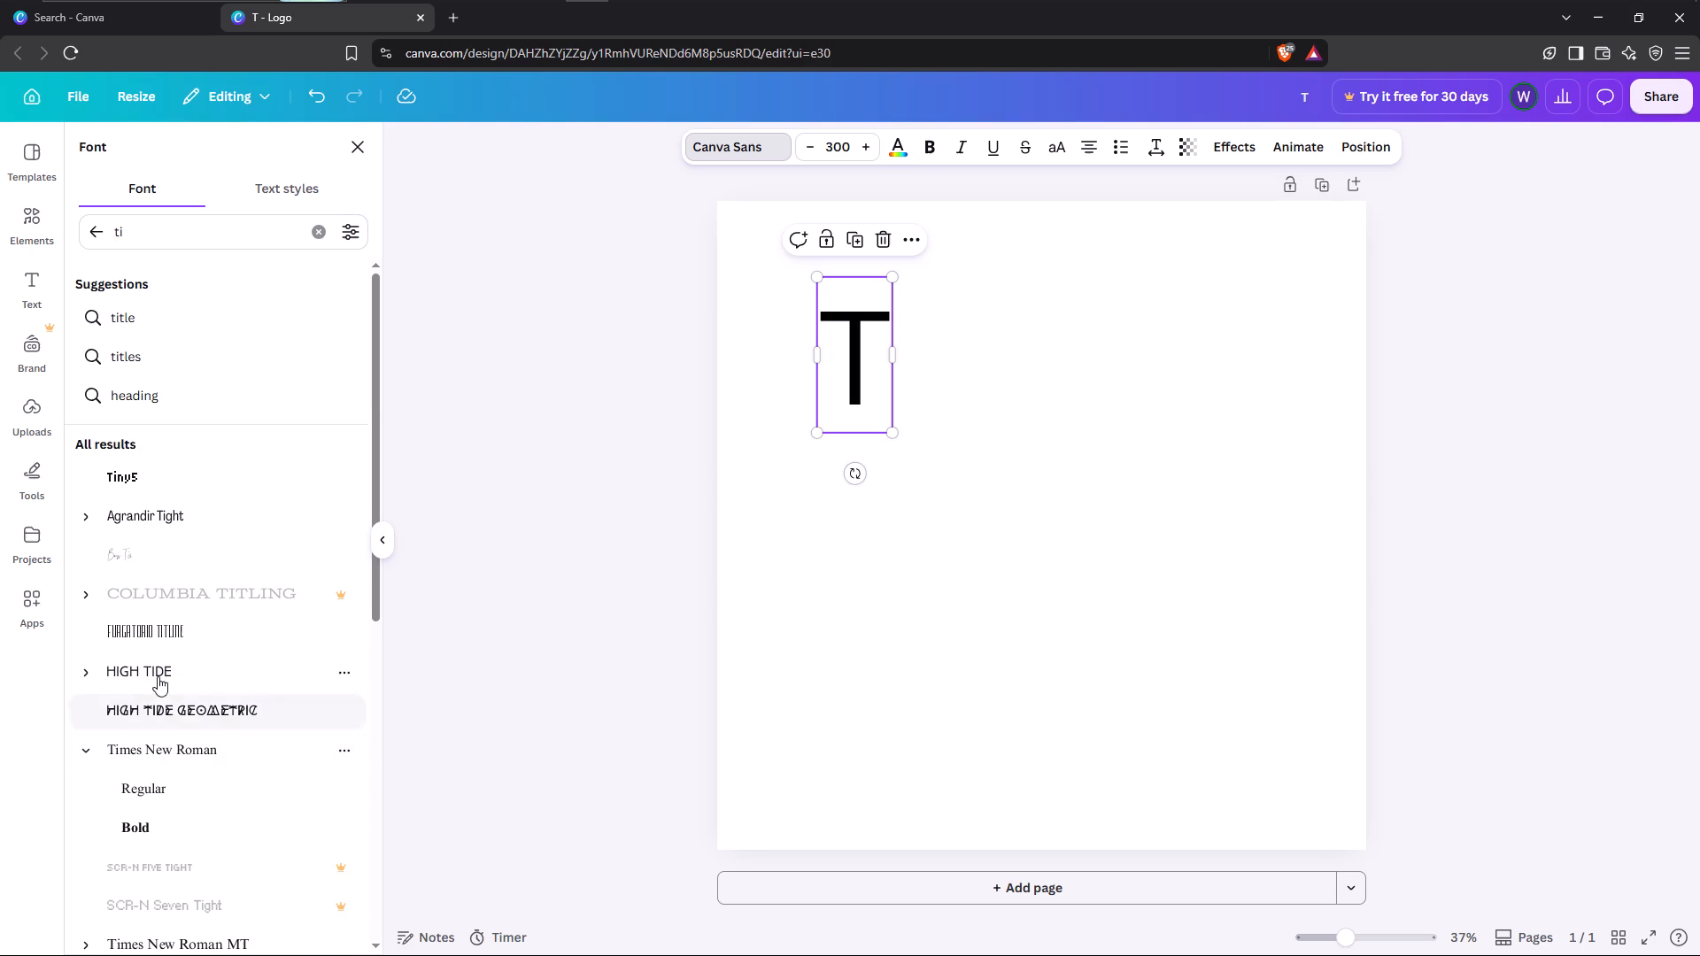
click(169, 791)
click(1012, 333)
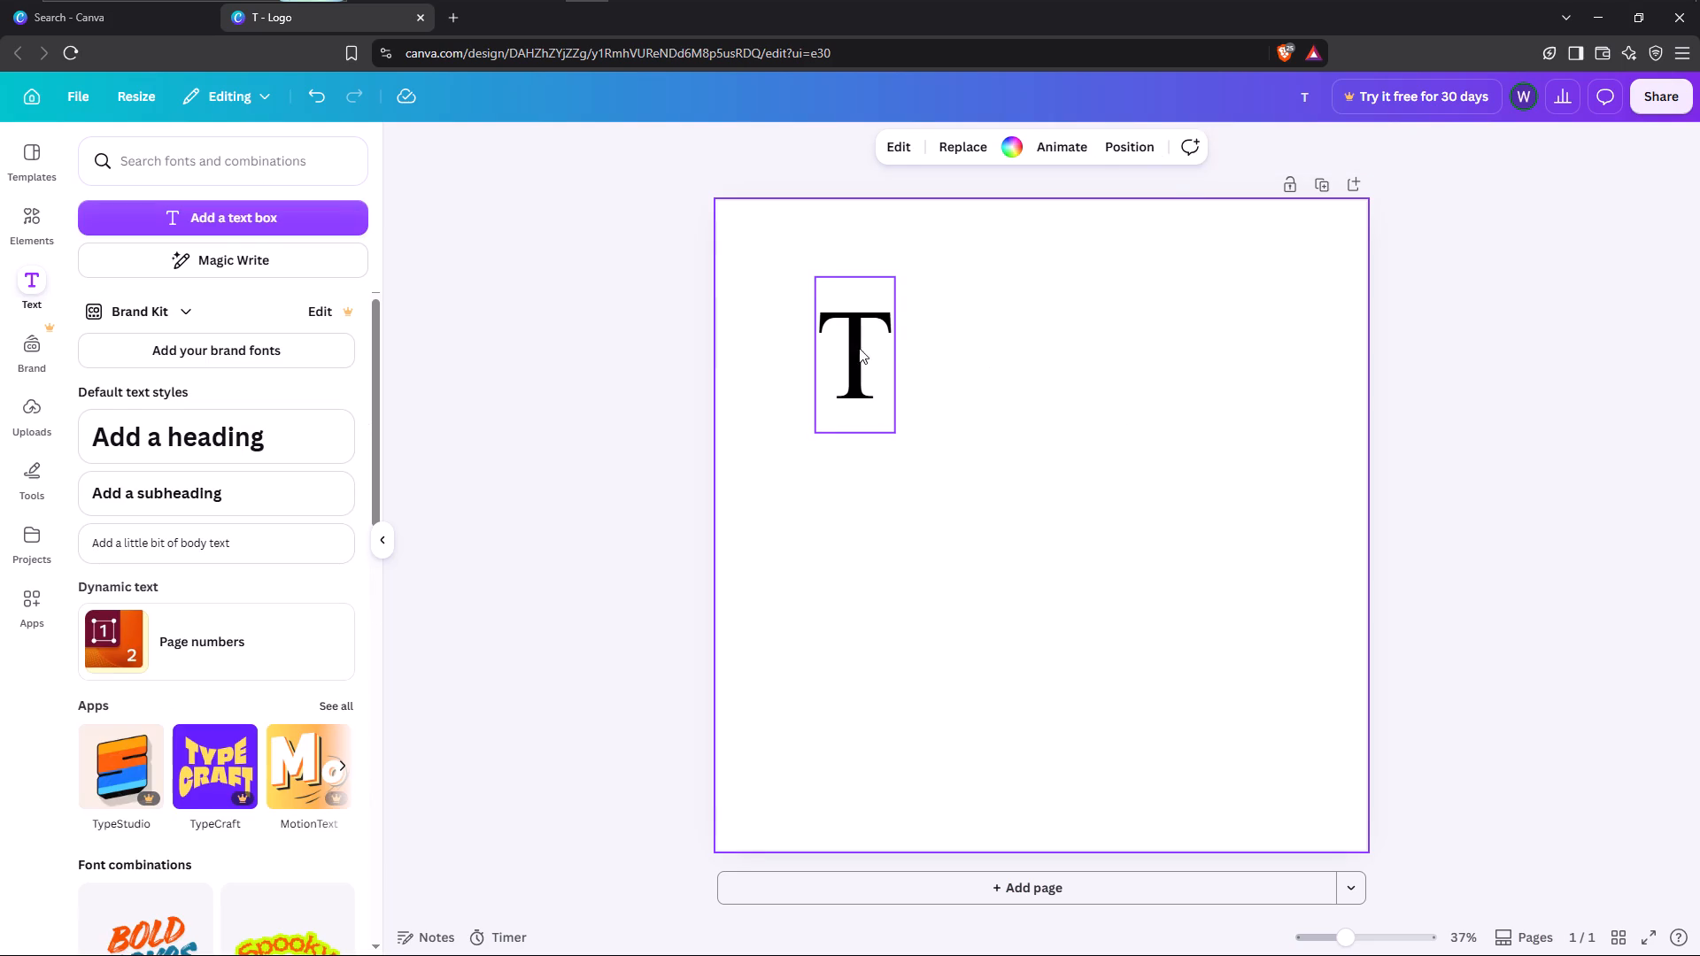
Set the font size of the letter T to 500.
click(850, 353)
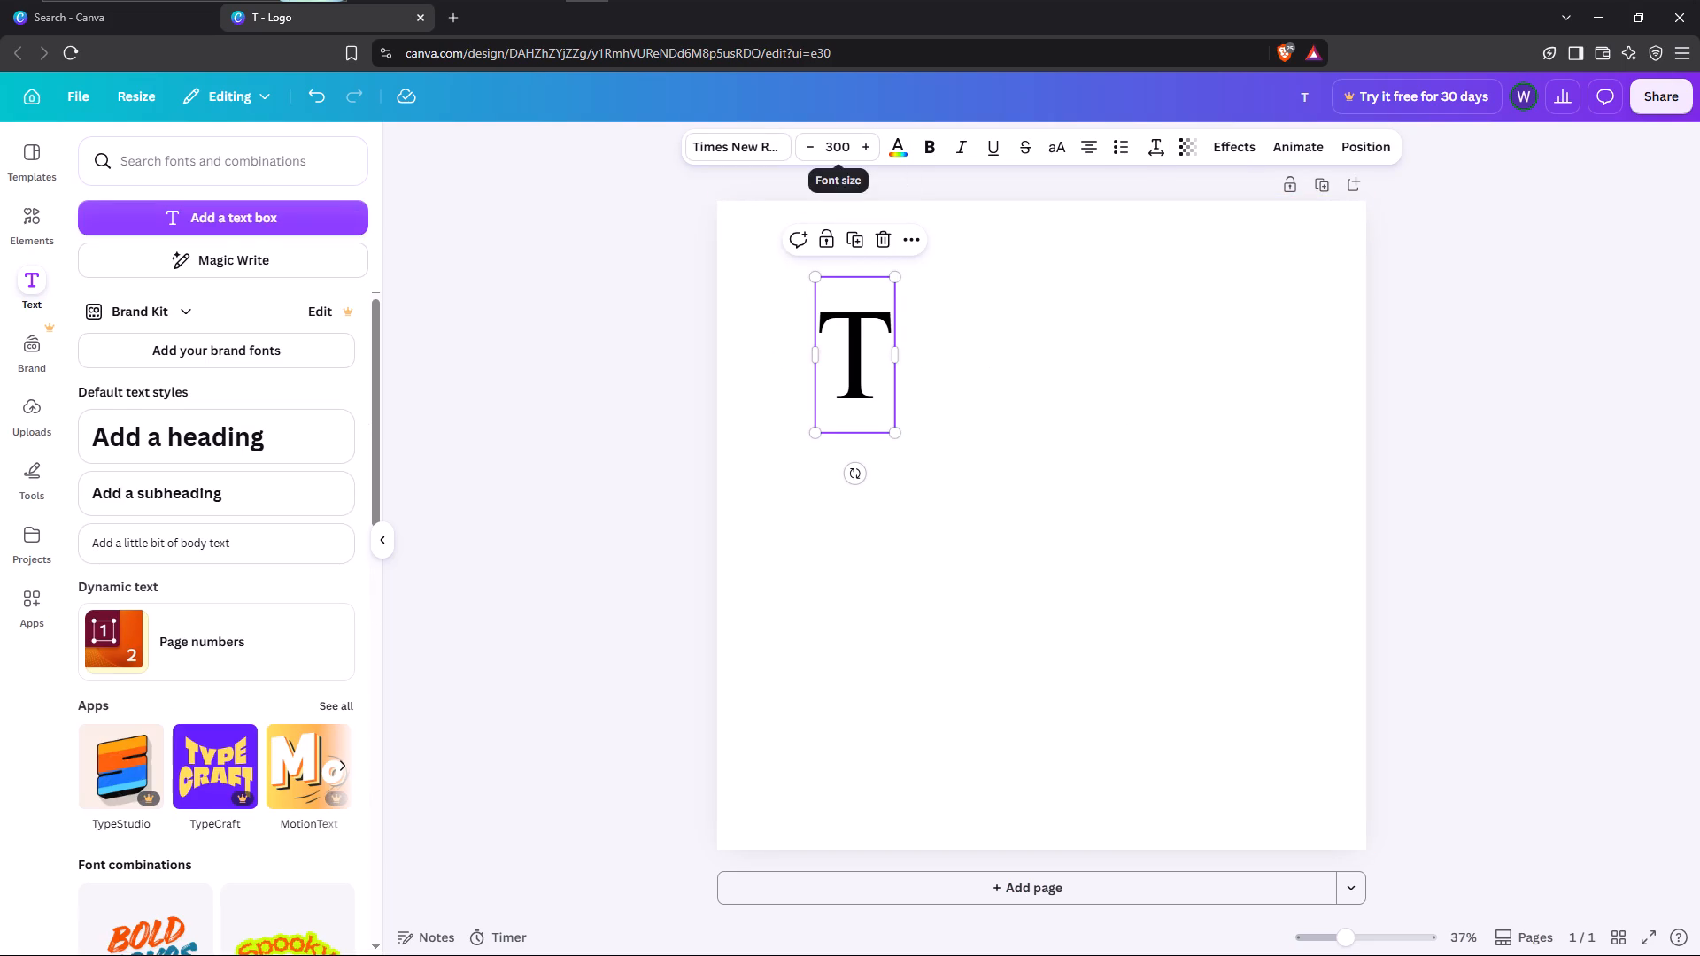
click(837, 150)
scroll(825, 472, down, 7)
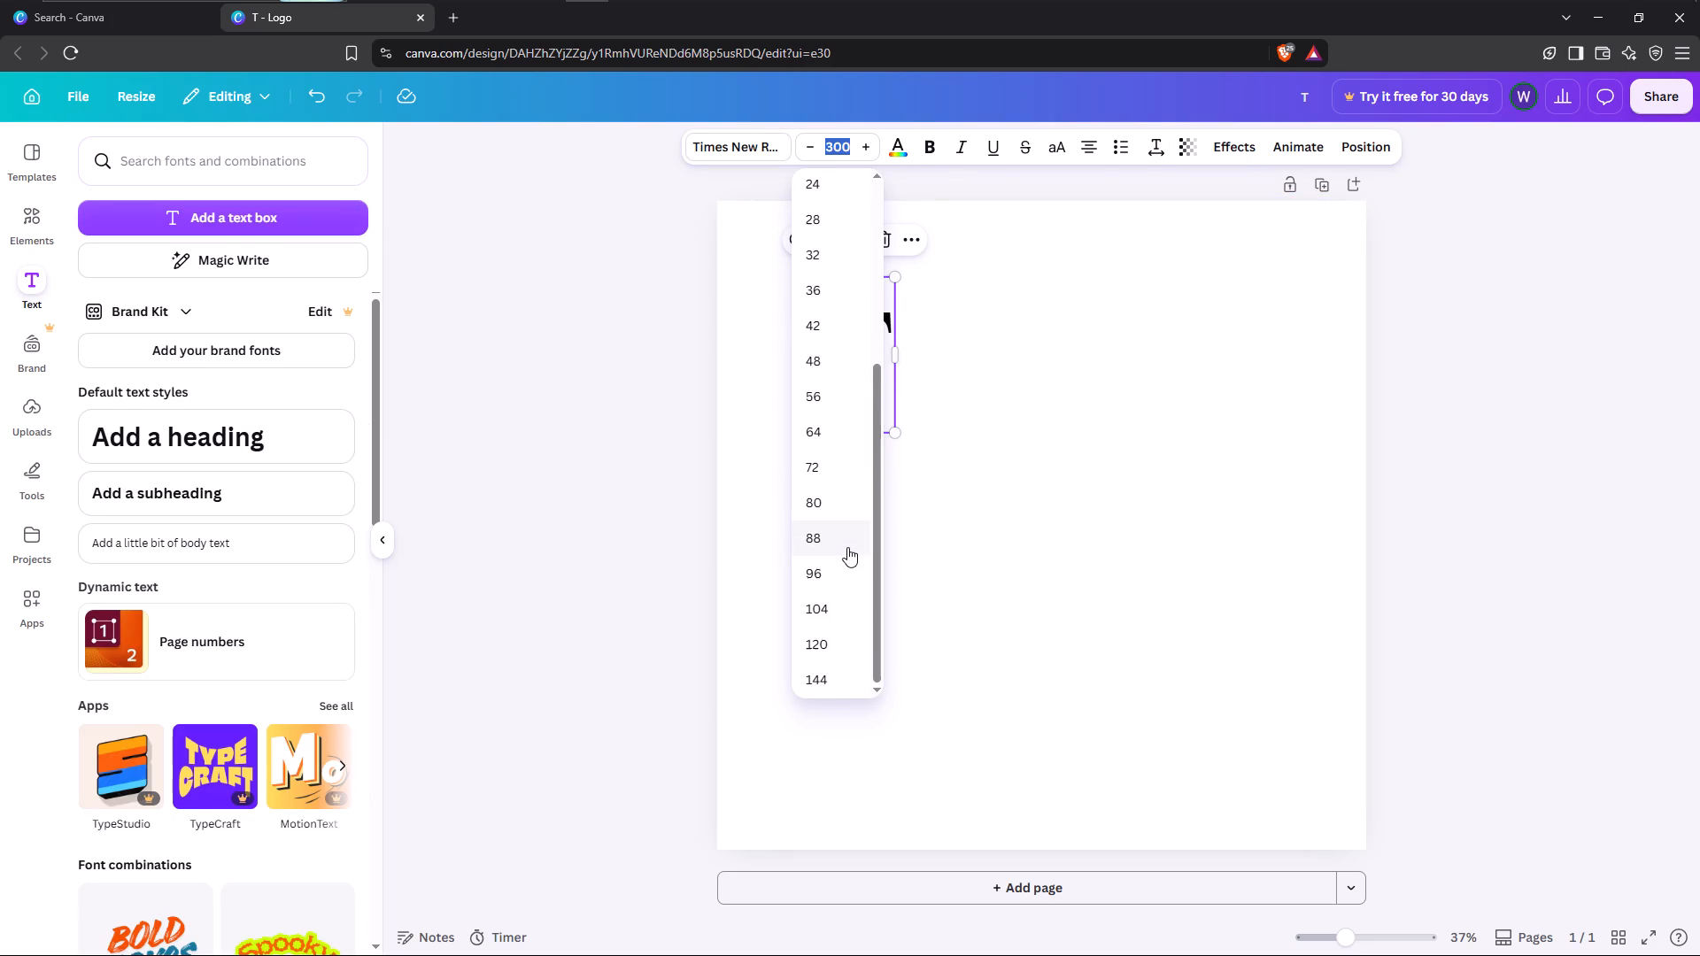
scroll(847, 547, down, 5)
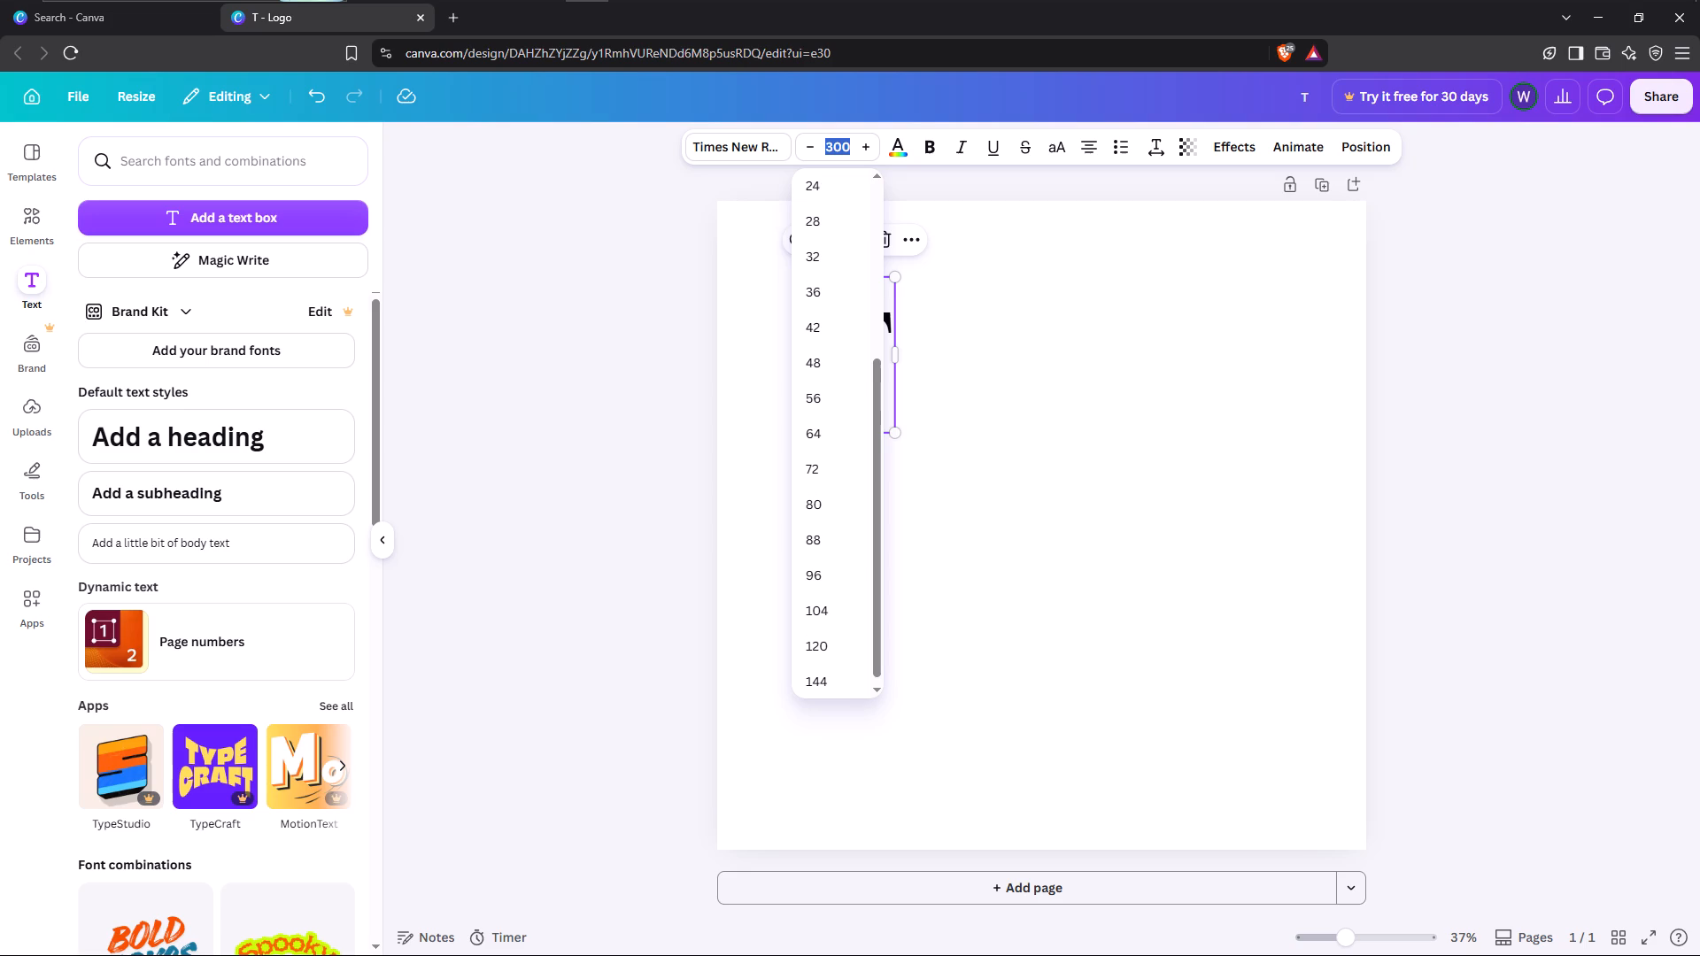
text(50)
key(0)
click(1084, 325)
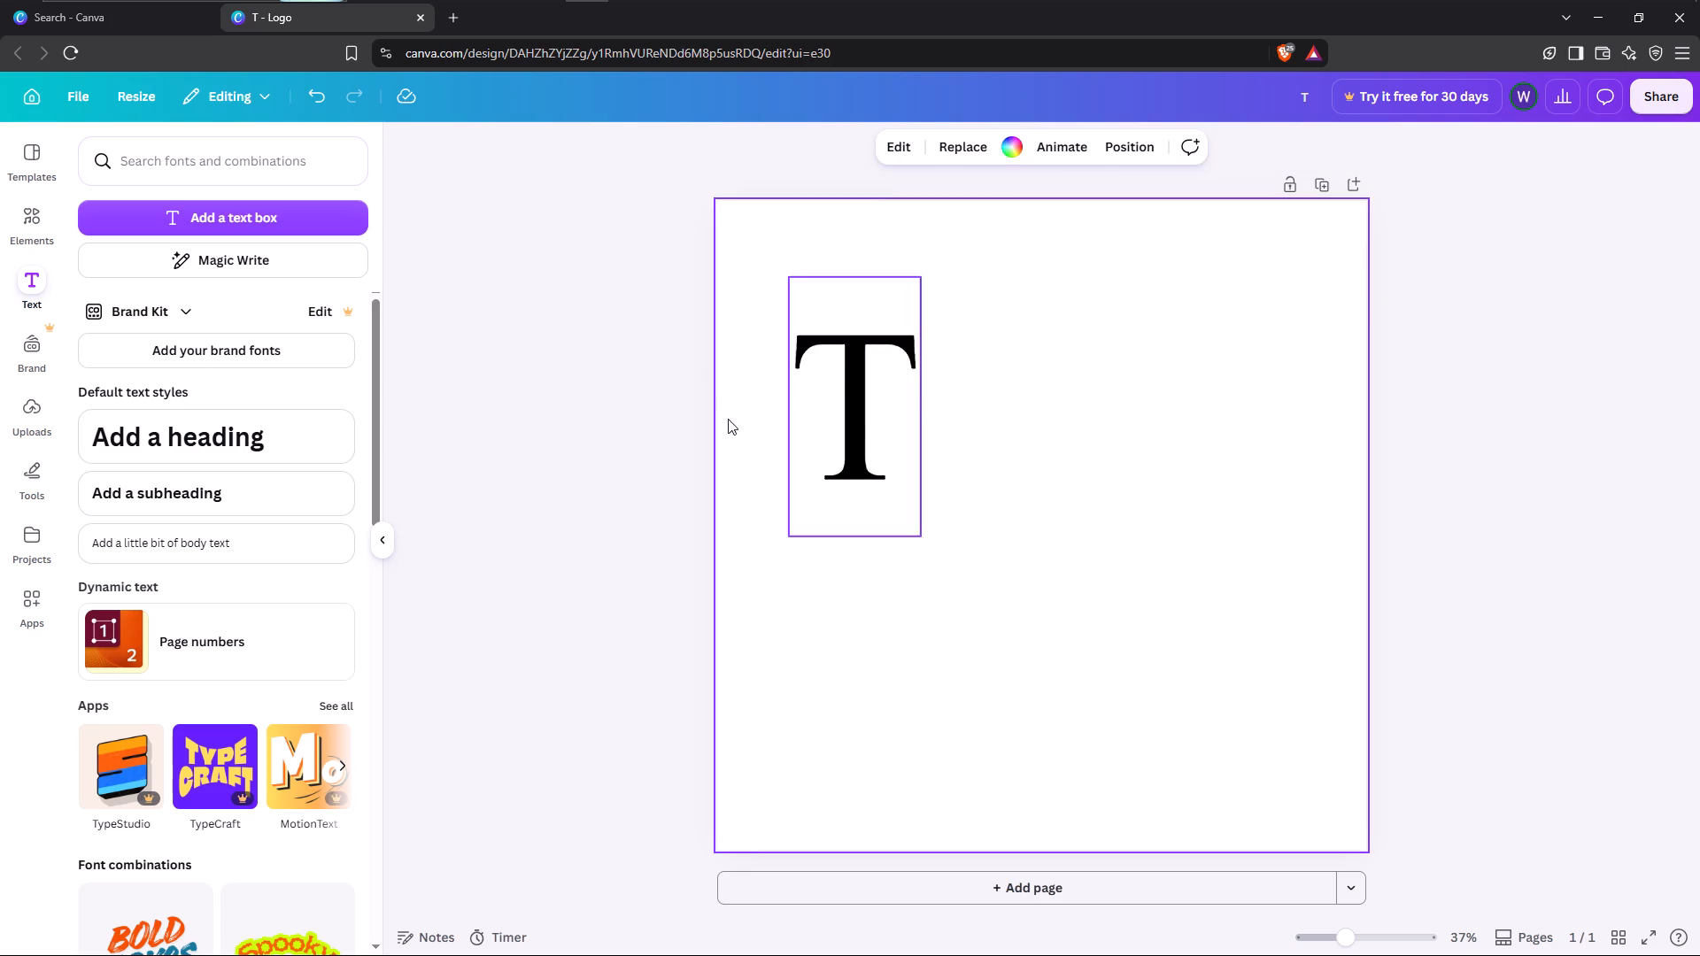
Duplicate the letter T and place the copy beside the original with a small gap between them.
click(824, 402)
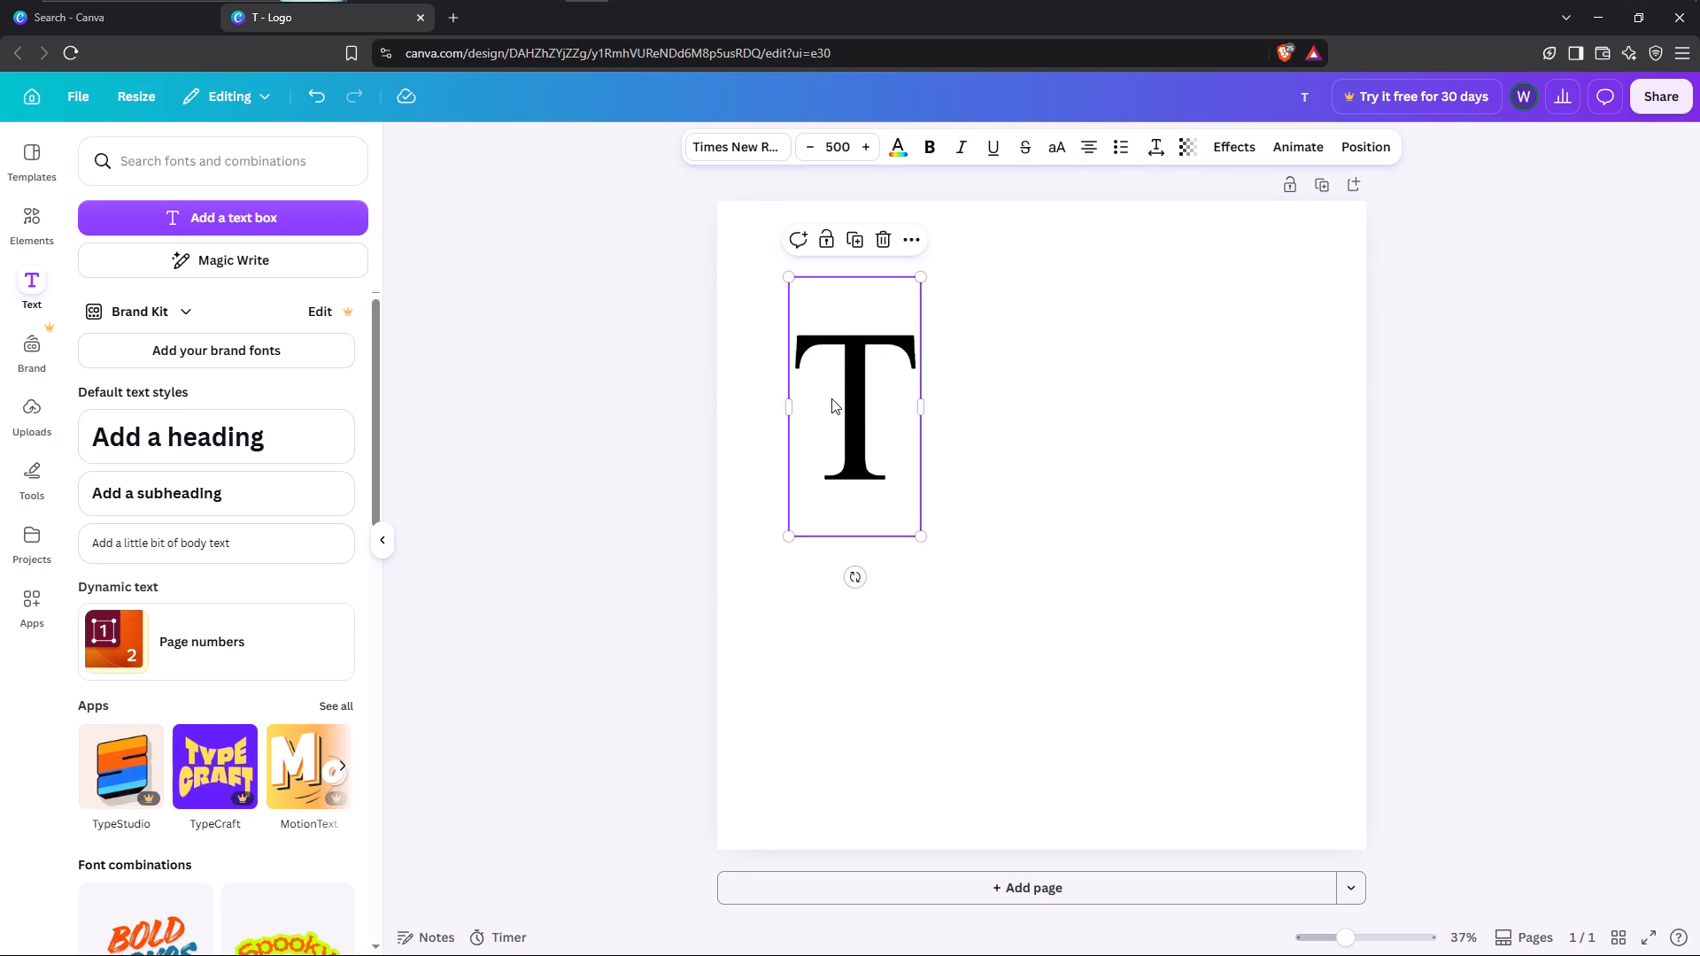
key(ctrl+c)
click(1002, 397)
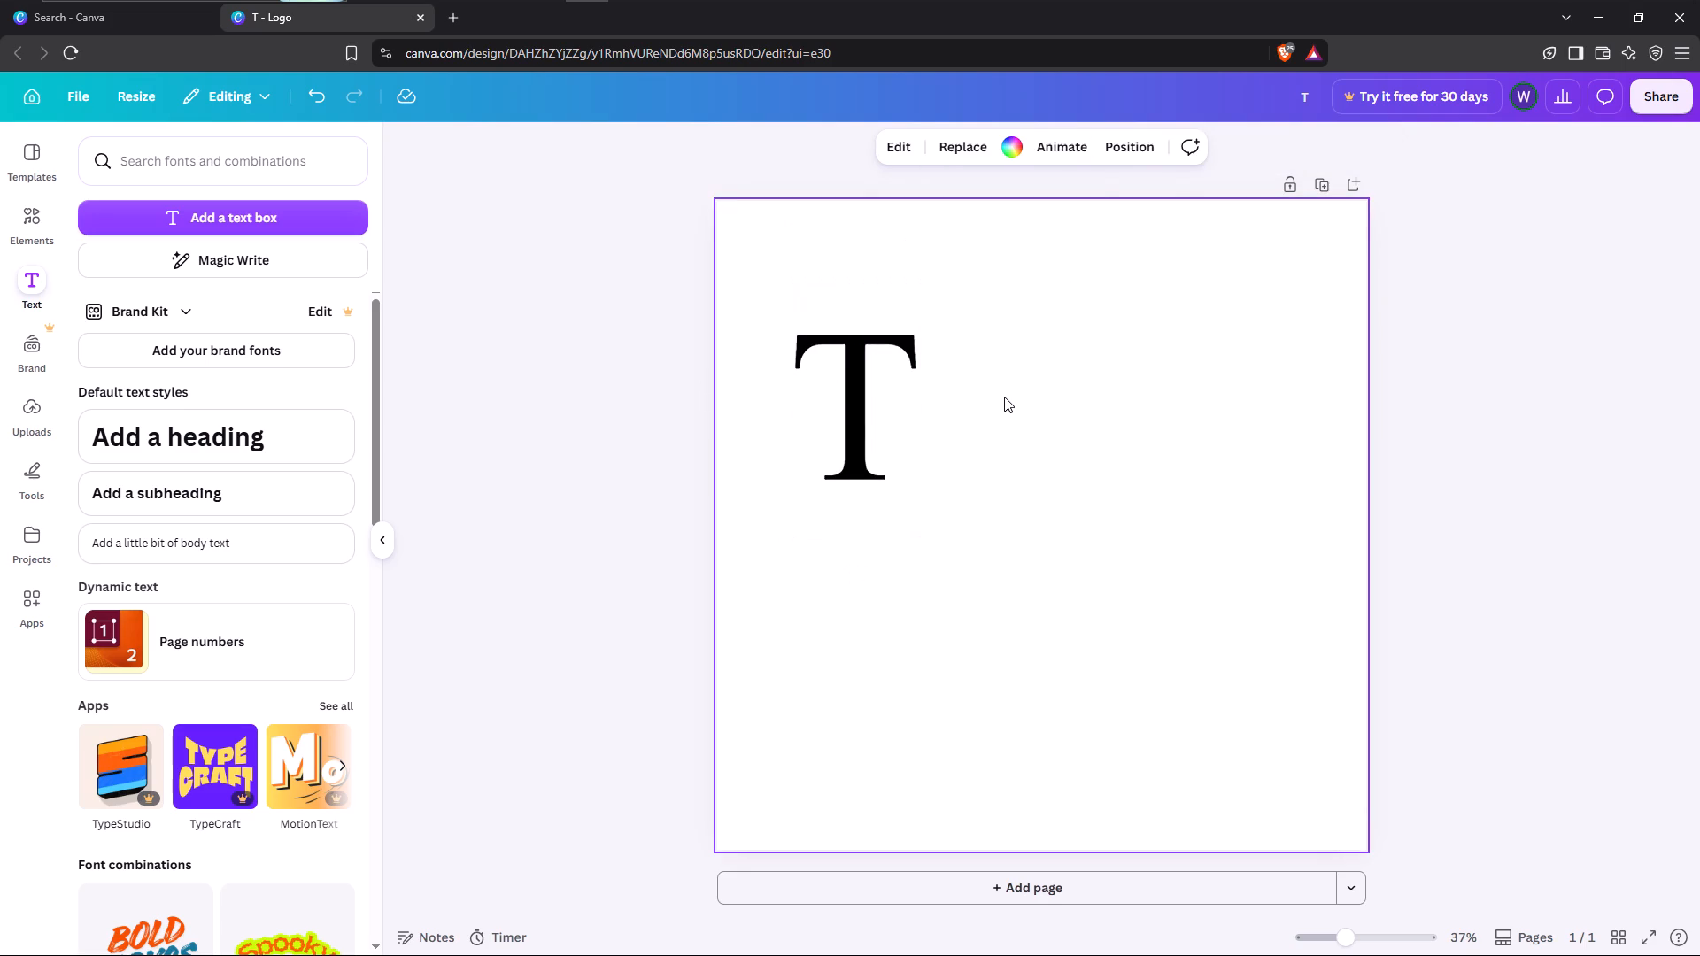
key(ctrl+v)
drag(850, 402, 1035, 396)
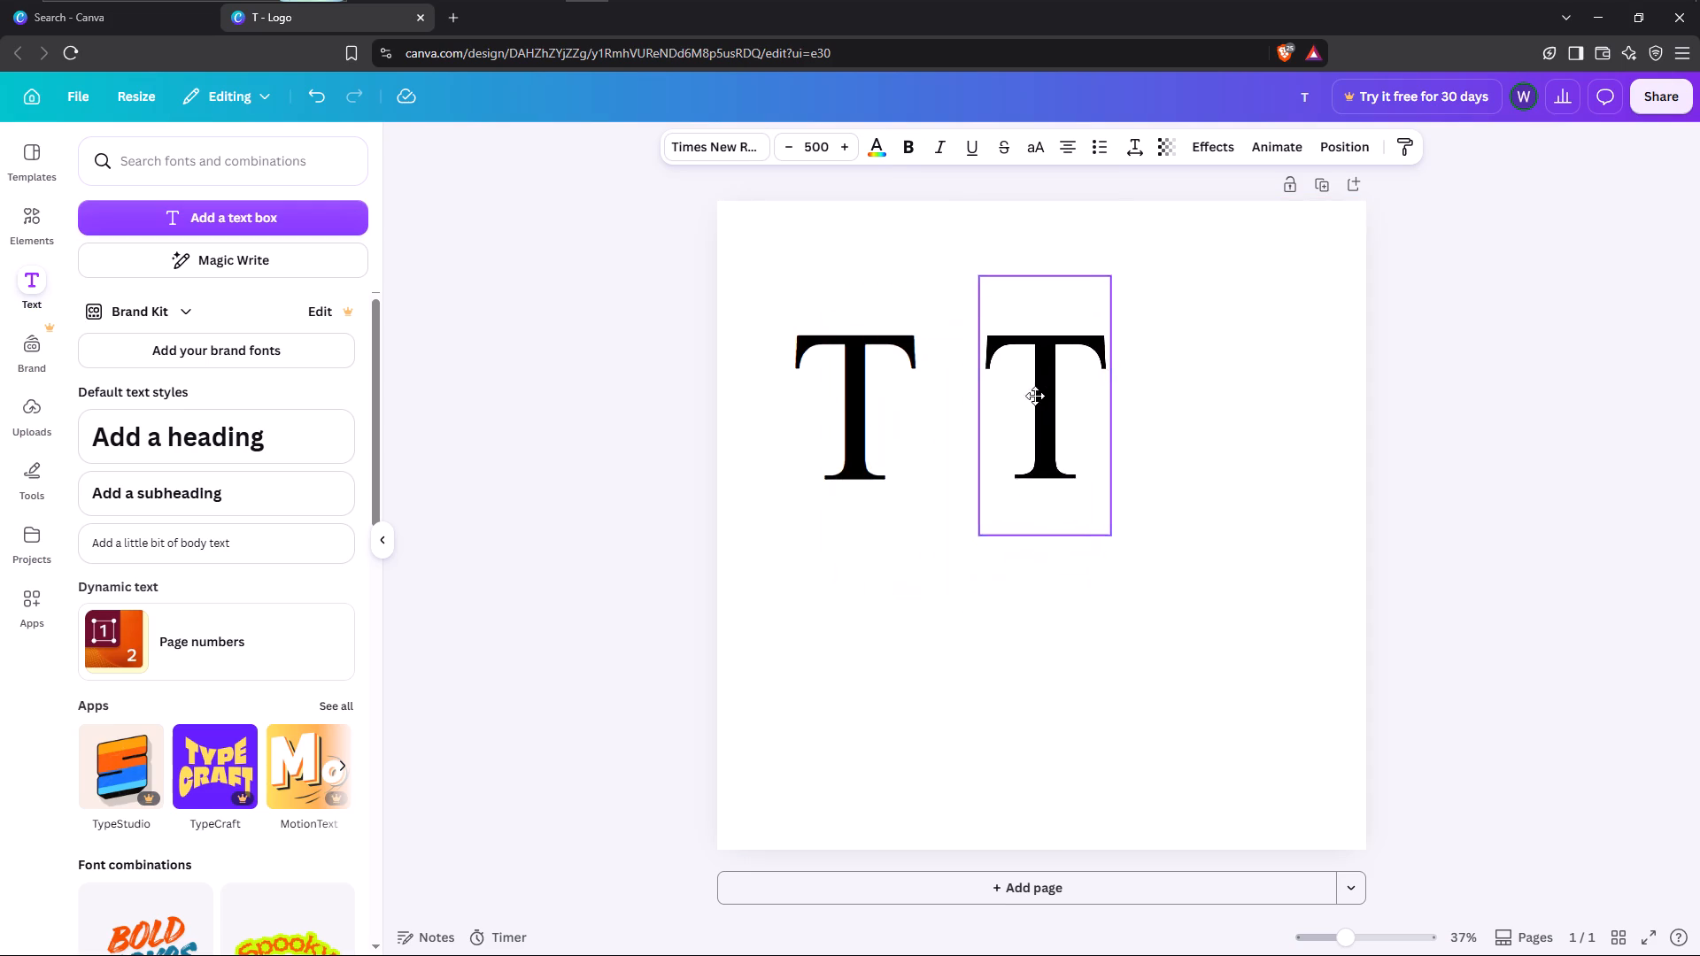
drag(1035, 396, 1041, 385)
Replace the copied letter's text with a capital N.
click(1058, 386)
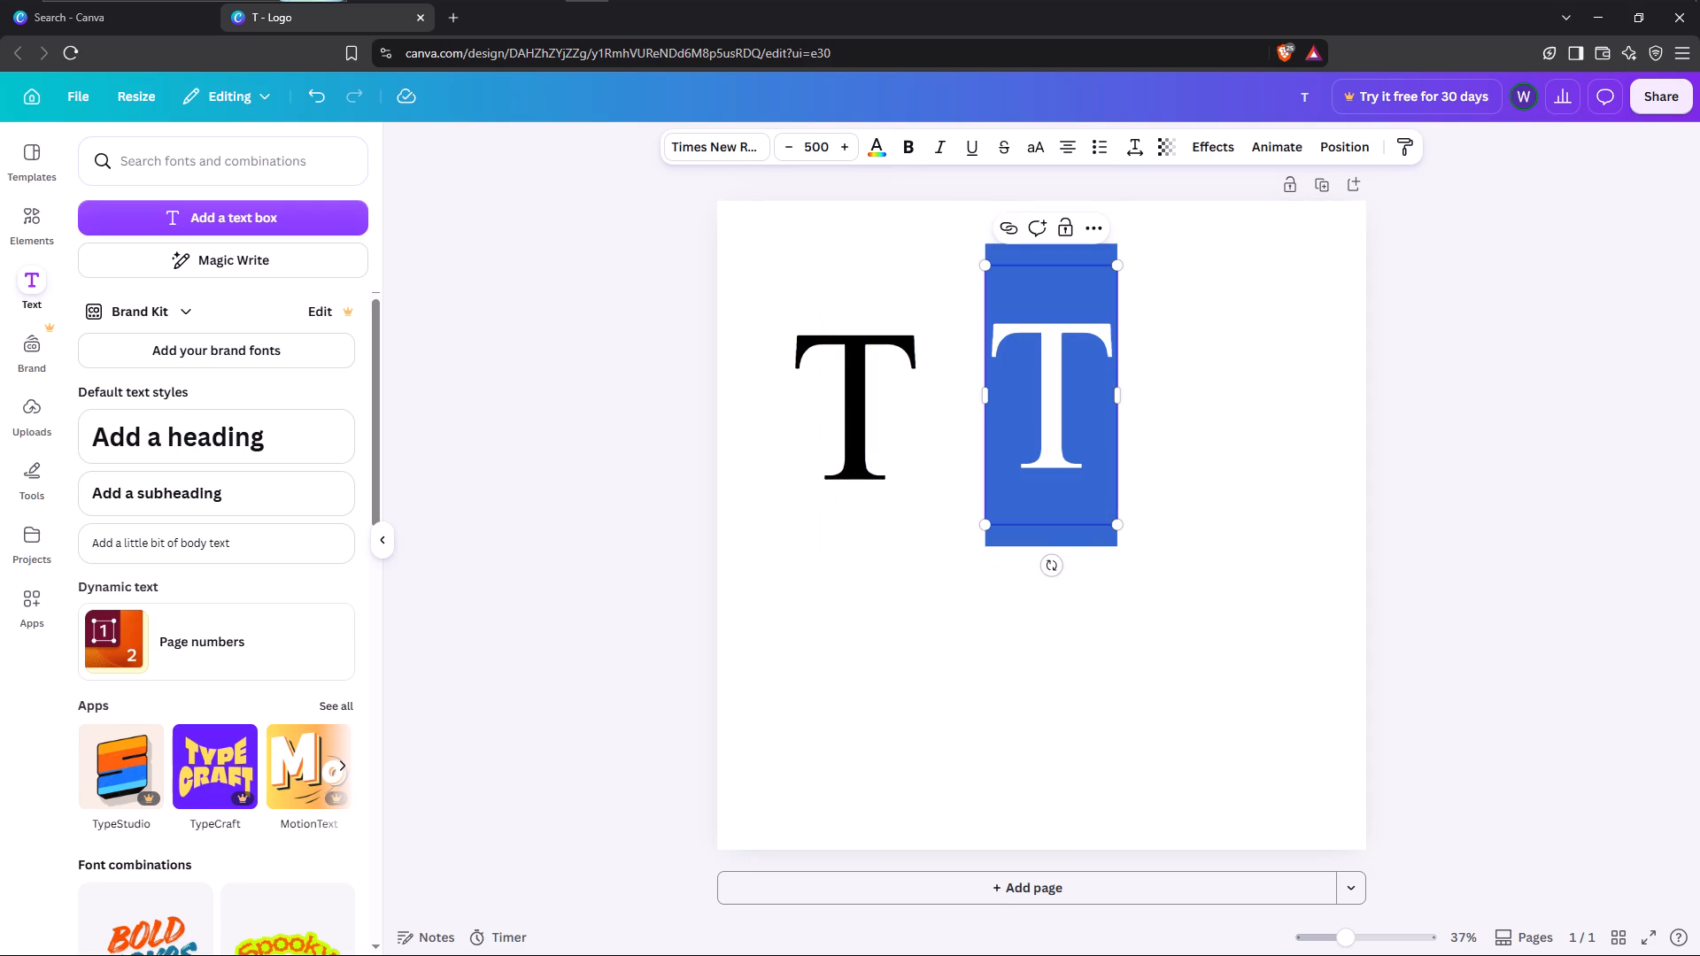
key(shift+n)
click(1048, 405)
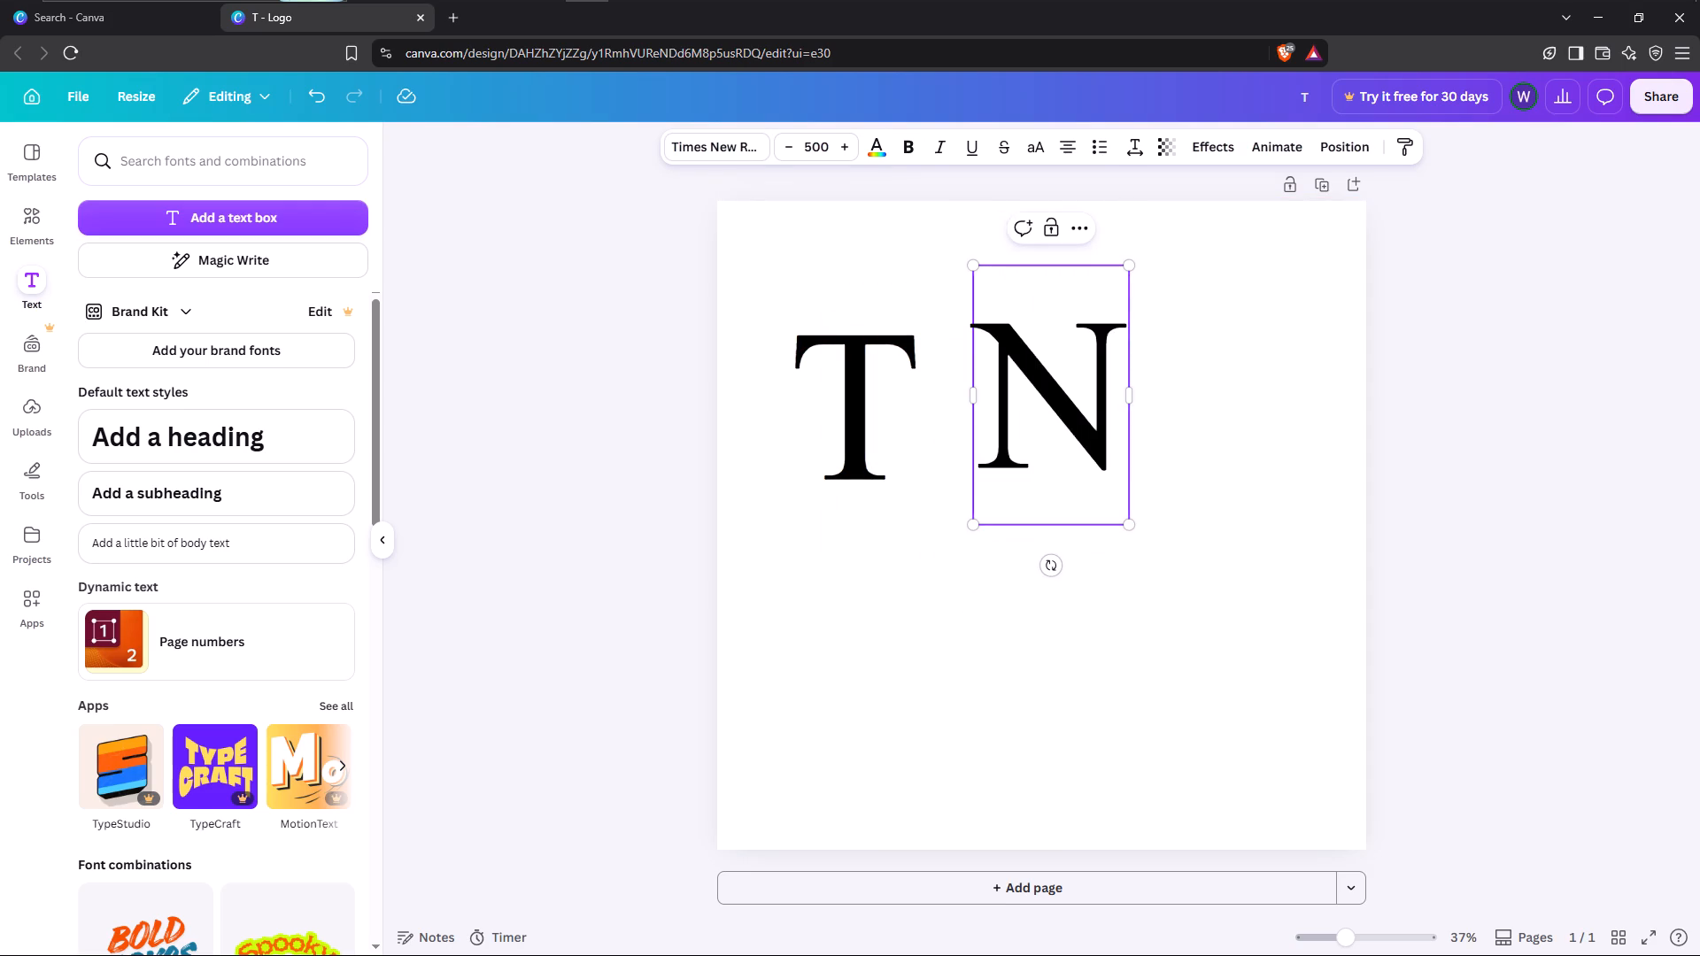
Move the N directly against the T, level with it, after trying it overlapping the T.
drag(1043, 384, 1021, 411)
click(1157, 419)
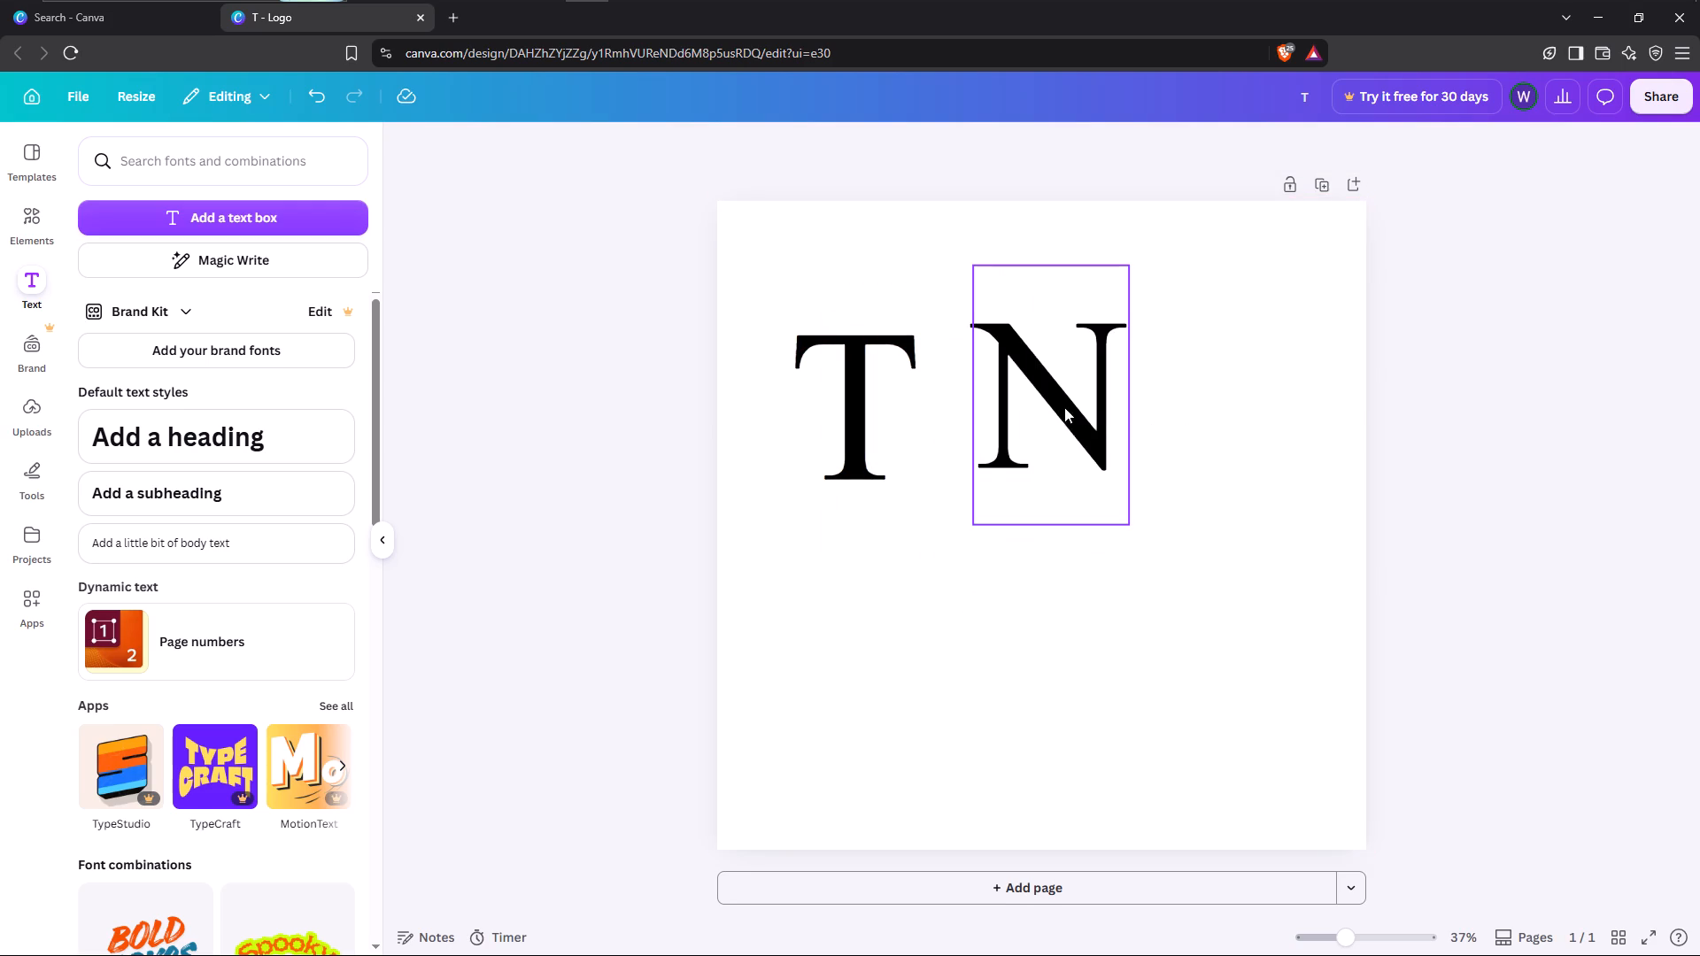
drag(1062, 397, 963, 440)
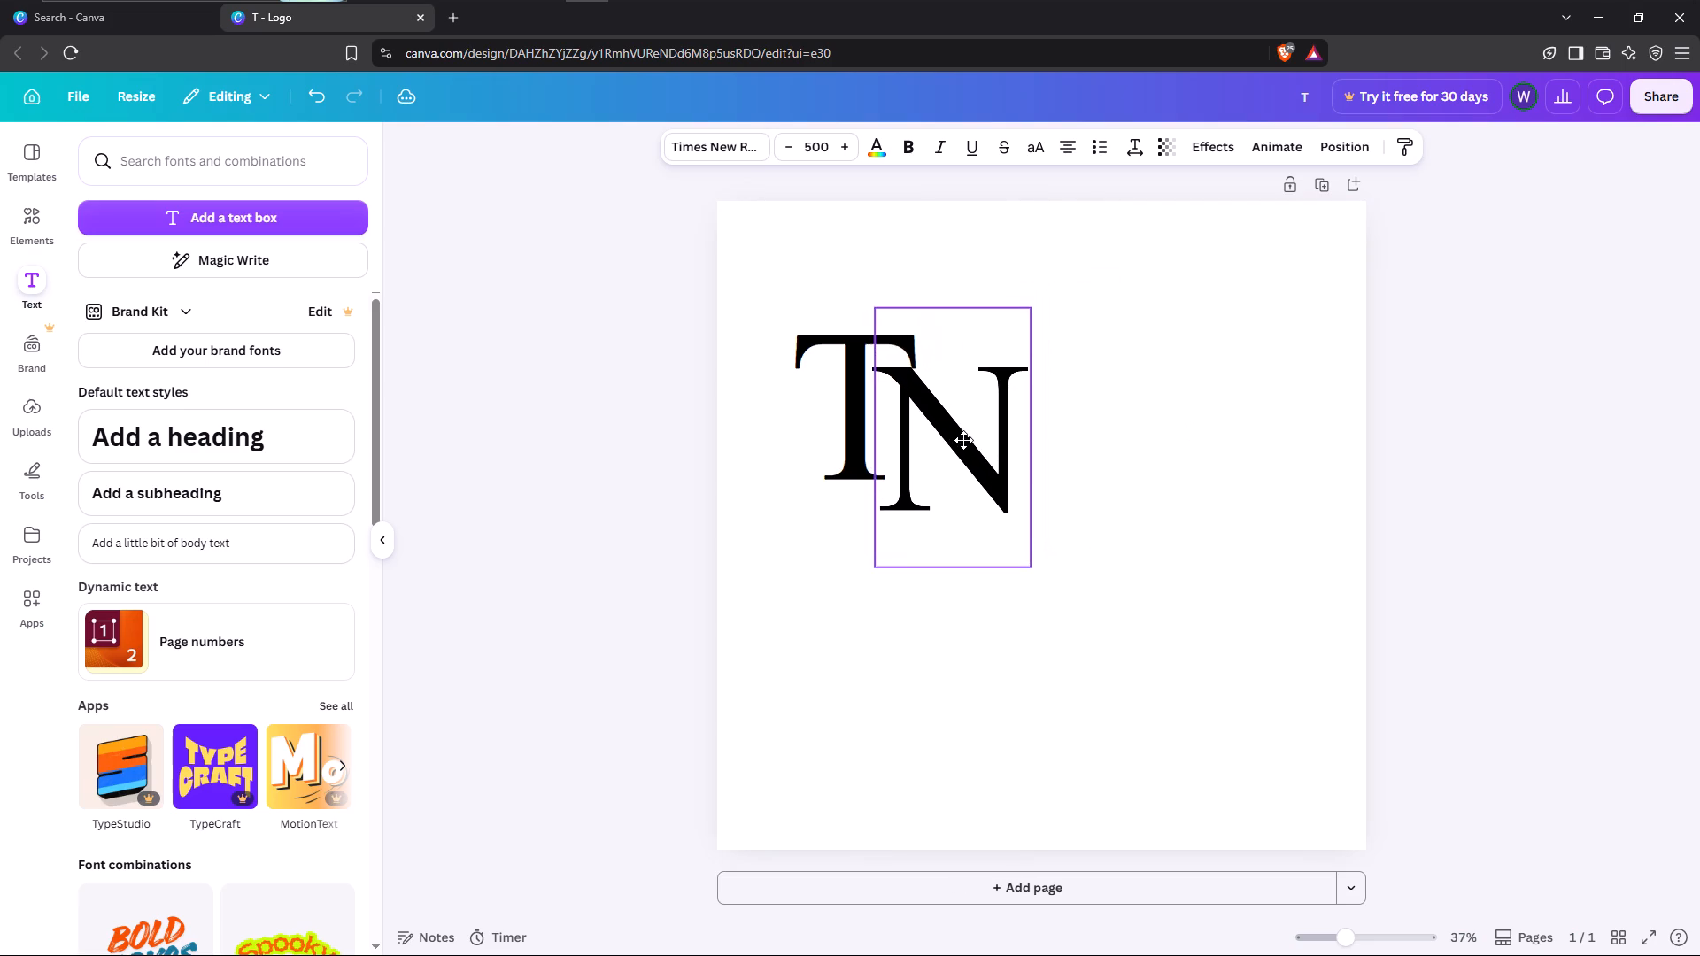
drag(963, 440, 1022, 408)
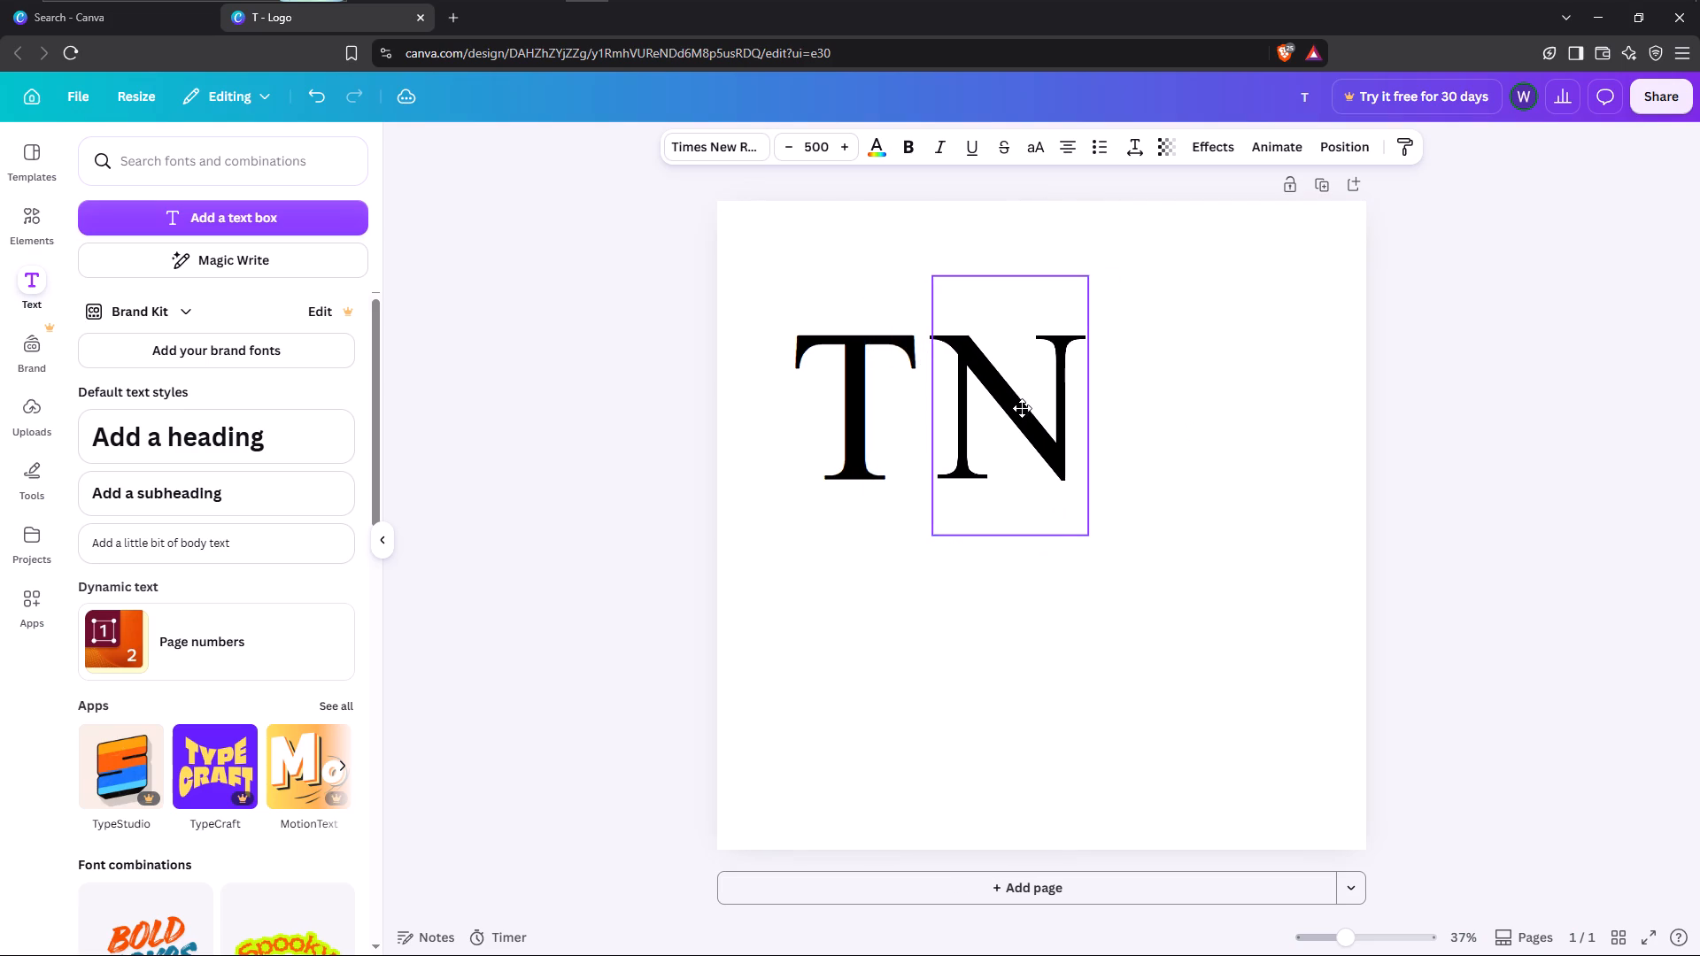
drag(1022, 408, 1008, 411)
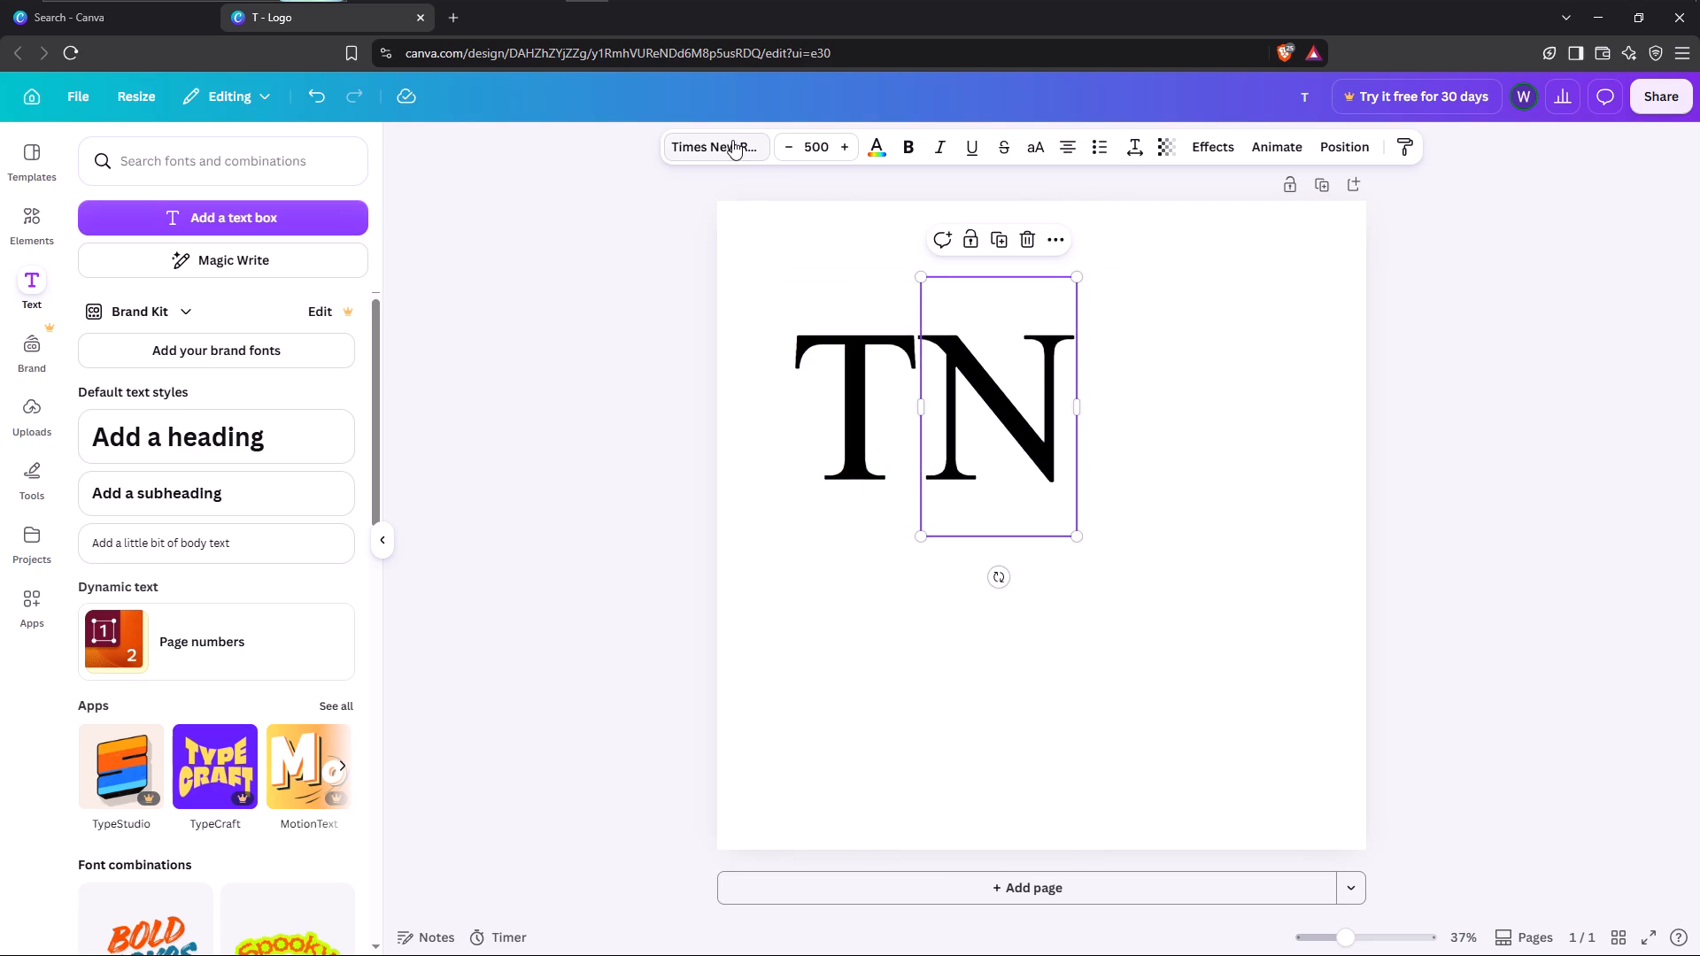
Change the N's font to Tirosh from the "ti" search results.
click(731, 140)
scroll(228, 674, down, 5)
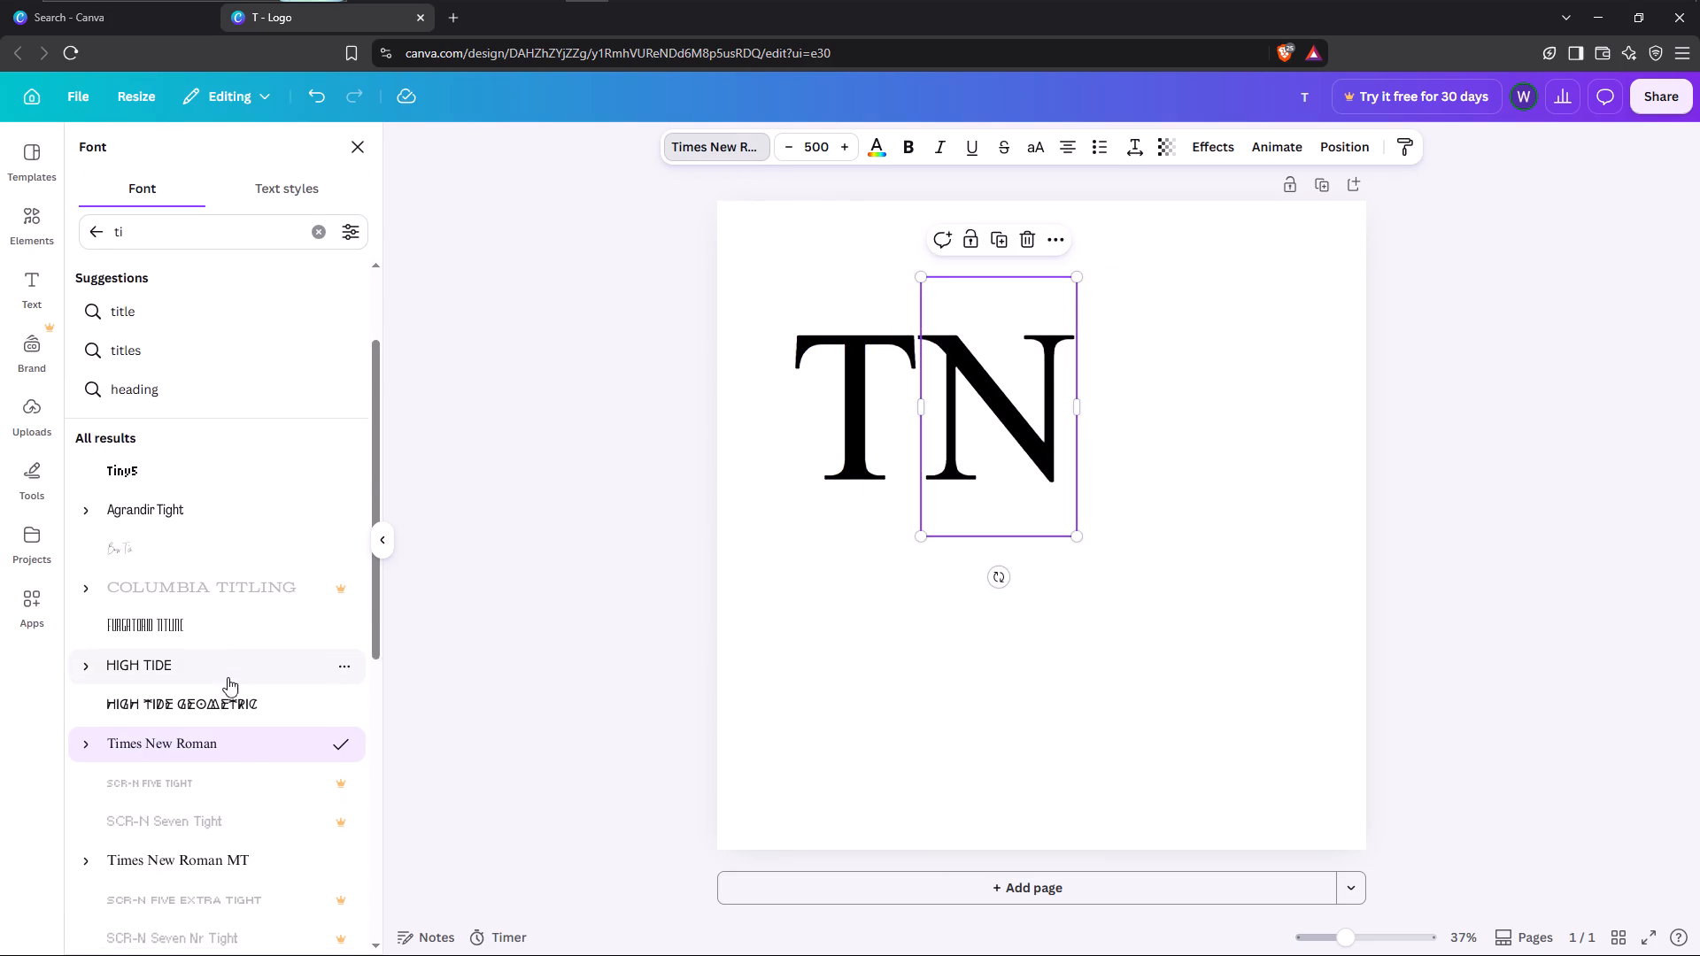
scroll(225, 718, down, 2)
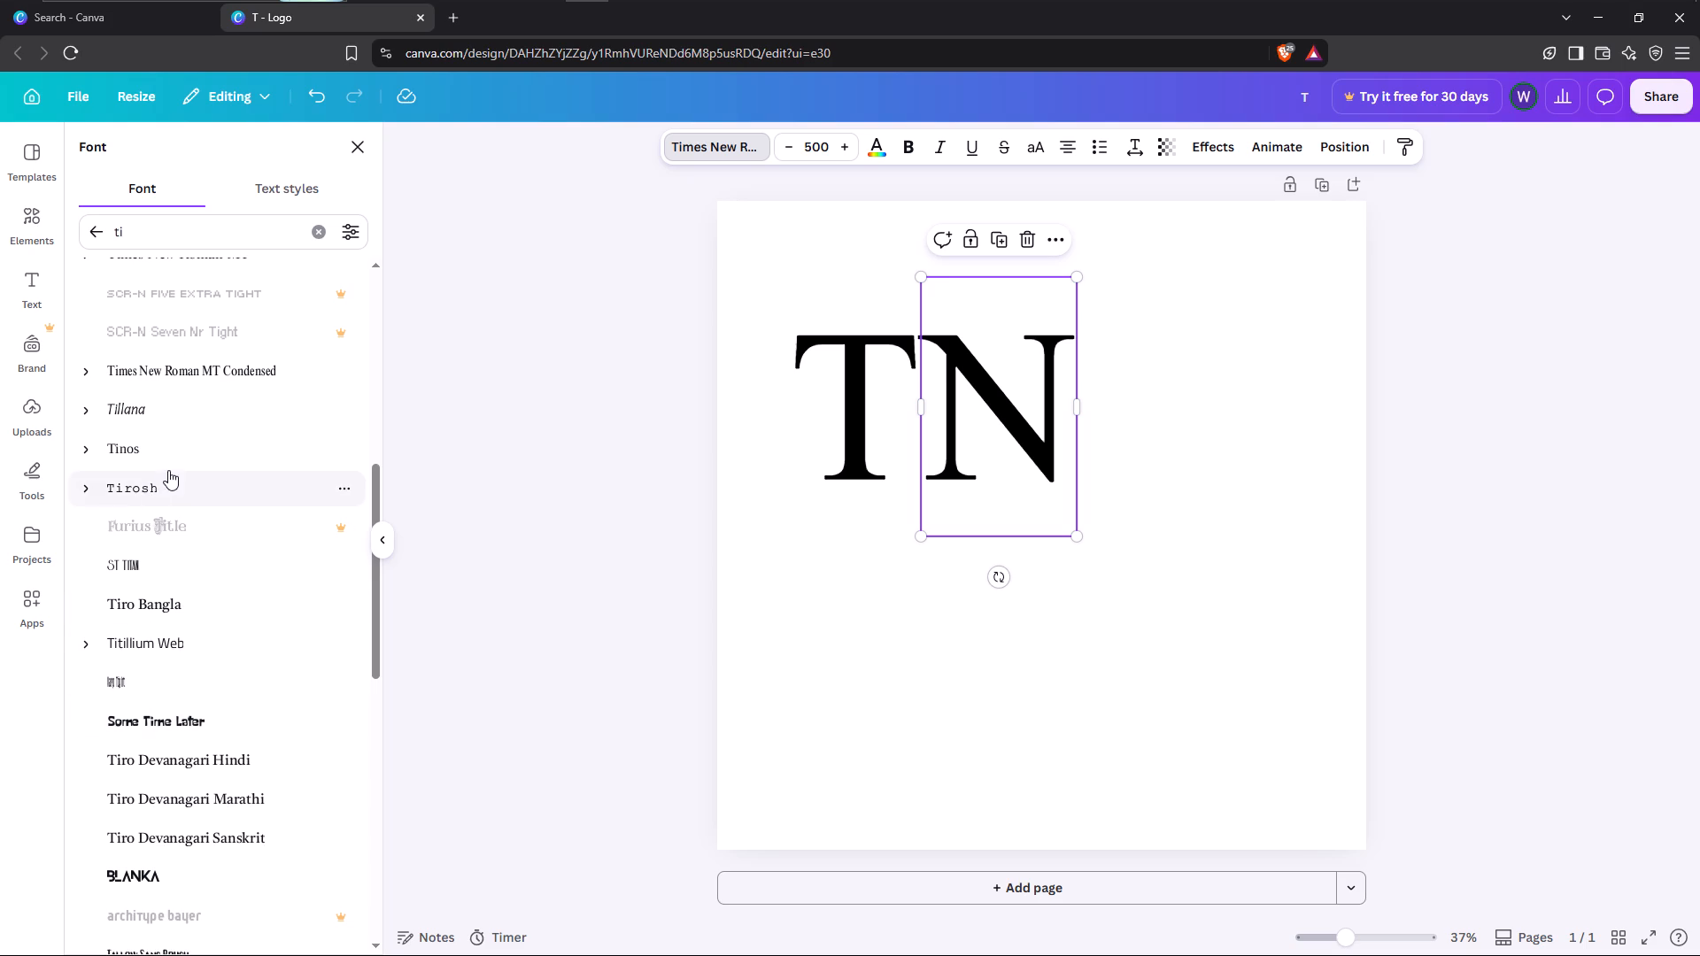
click(152, 488)
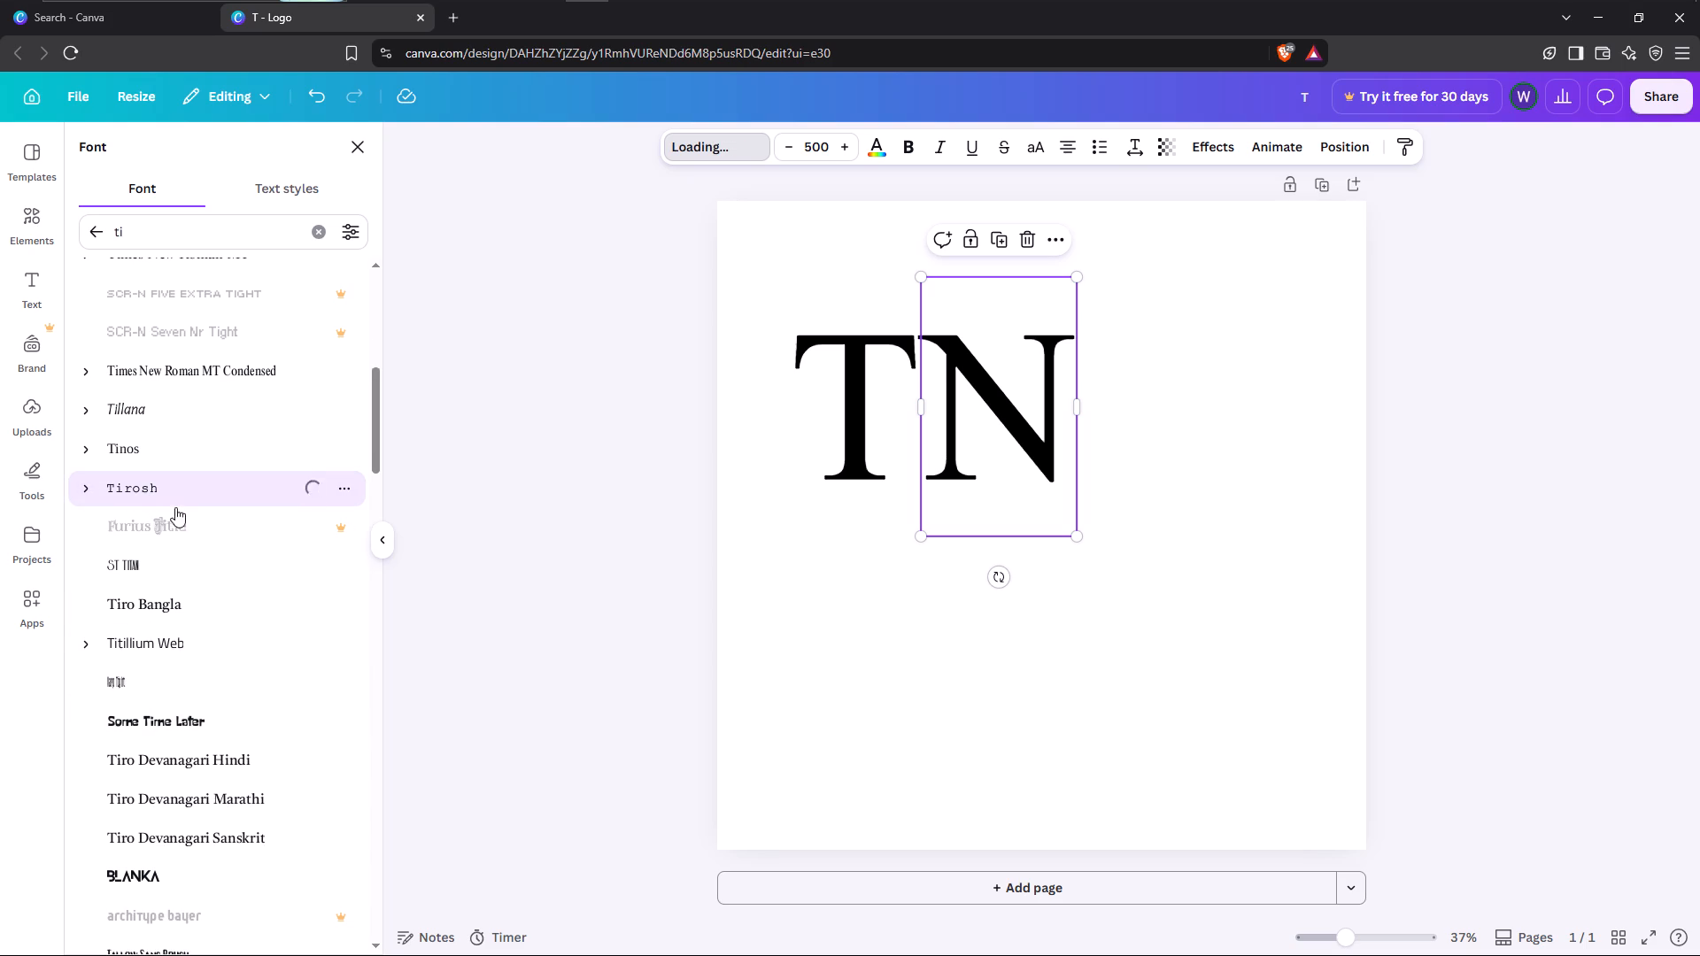
click(1002, 397)
drag(1304, 473, 1296, 470)
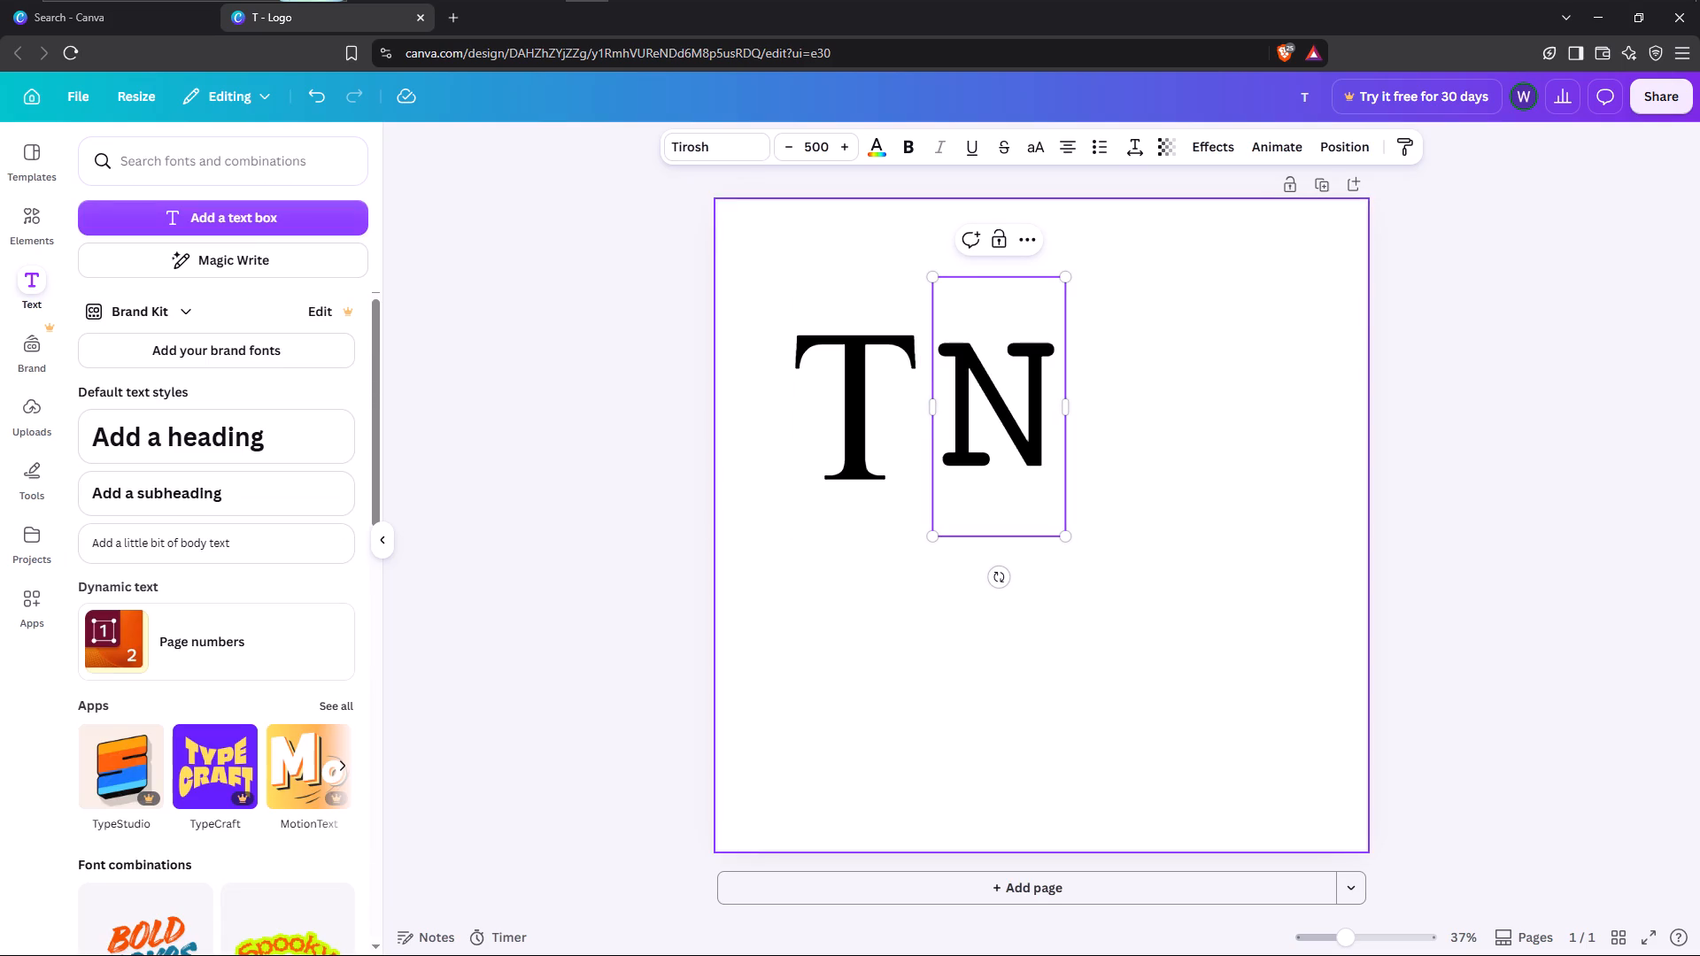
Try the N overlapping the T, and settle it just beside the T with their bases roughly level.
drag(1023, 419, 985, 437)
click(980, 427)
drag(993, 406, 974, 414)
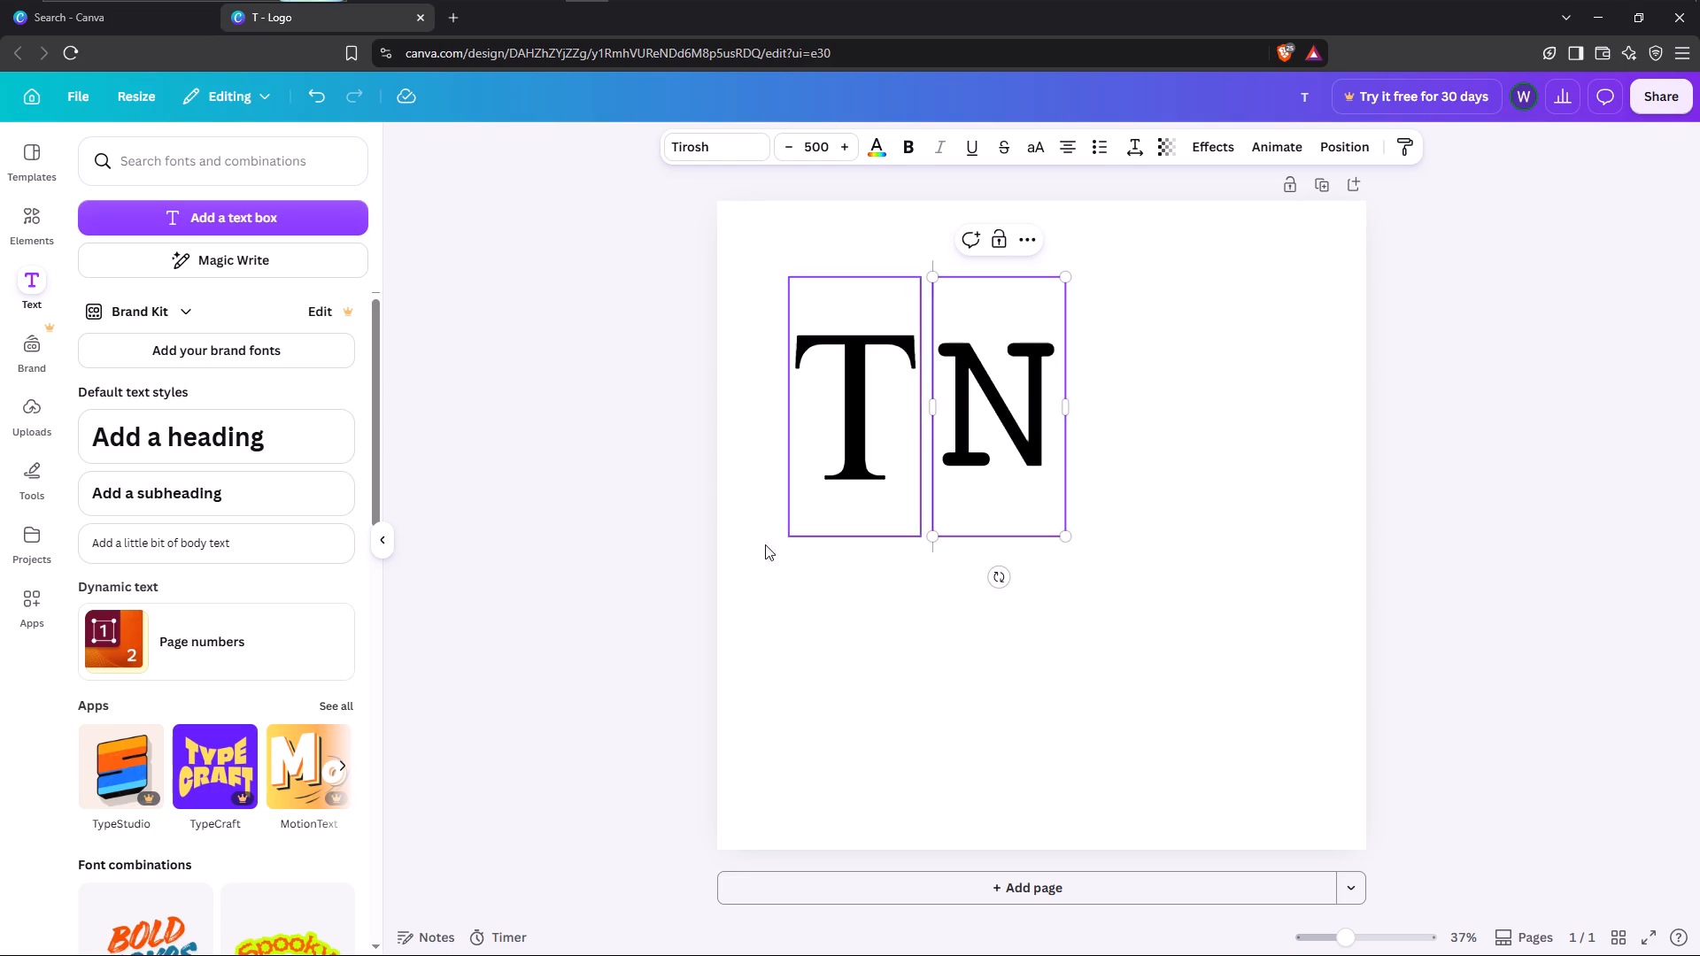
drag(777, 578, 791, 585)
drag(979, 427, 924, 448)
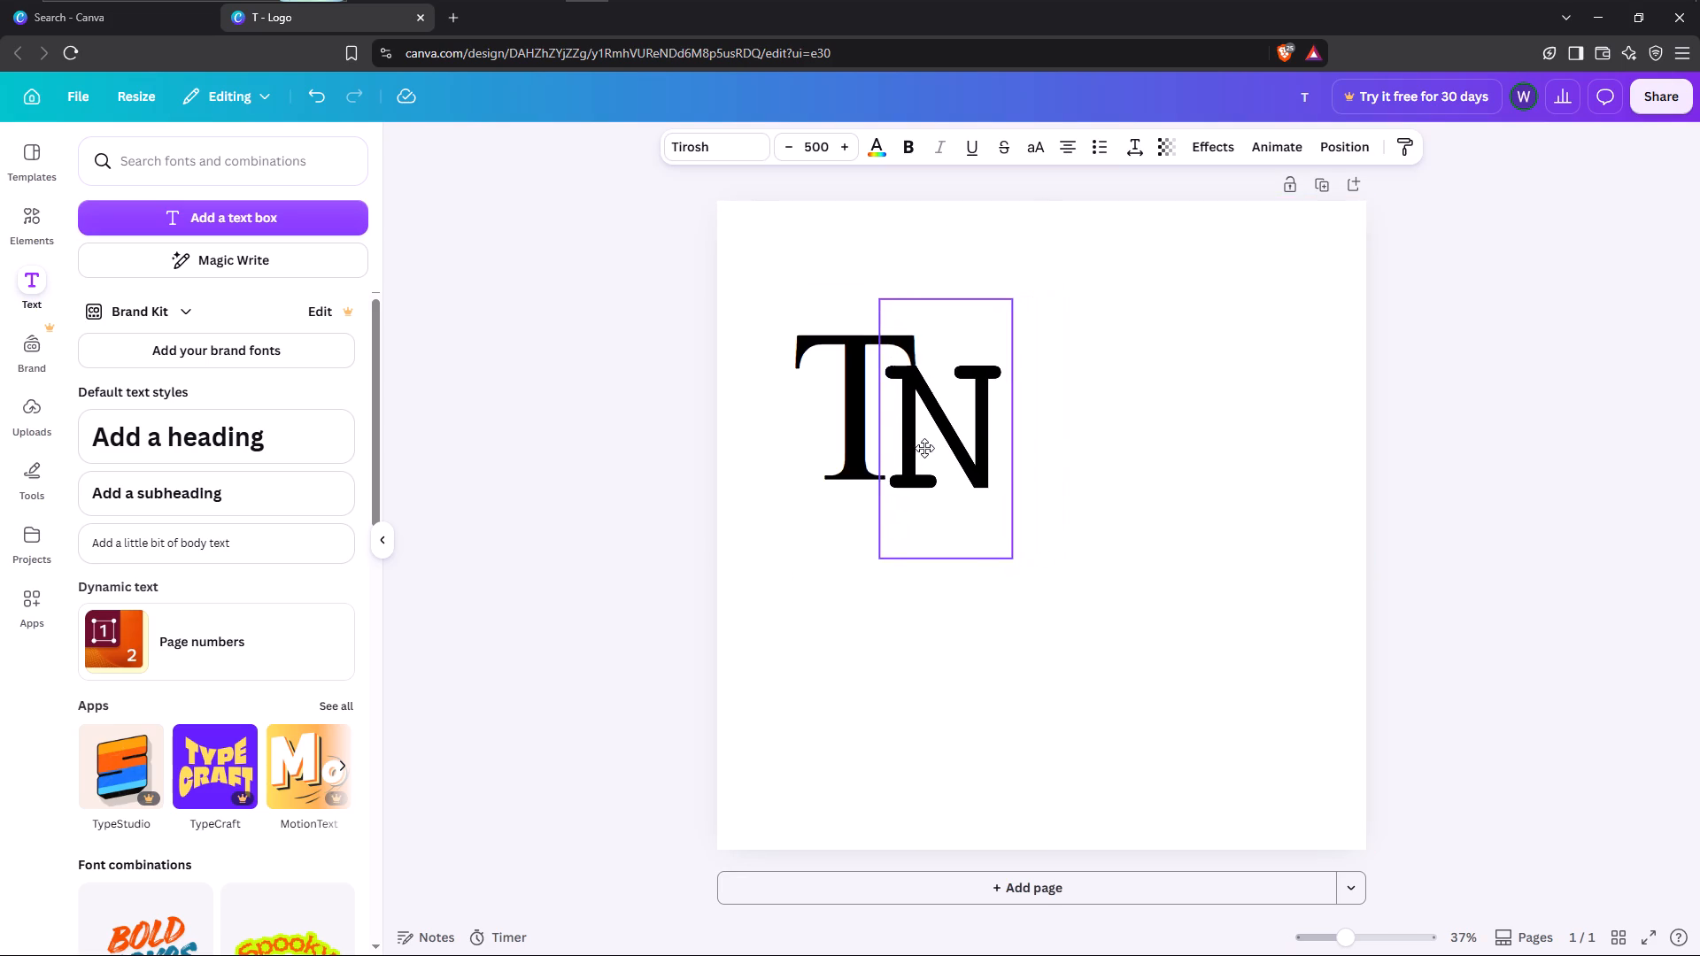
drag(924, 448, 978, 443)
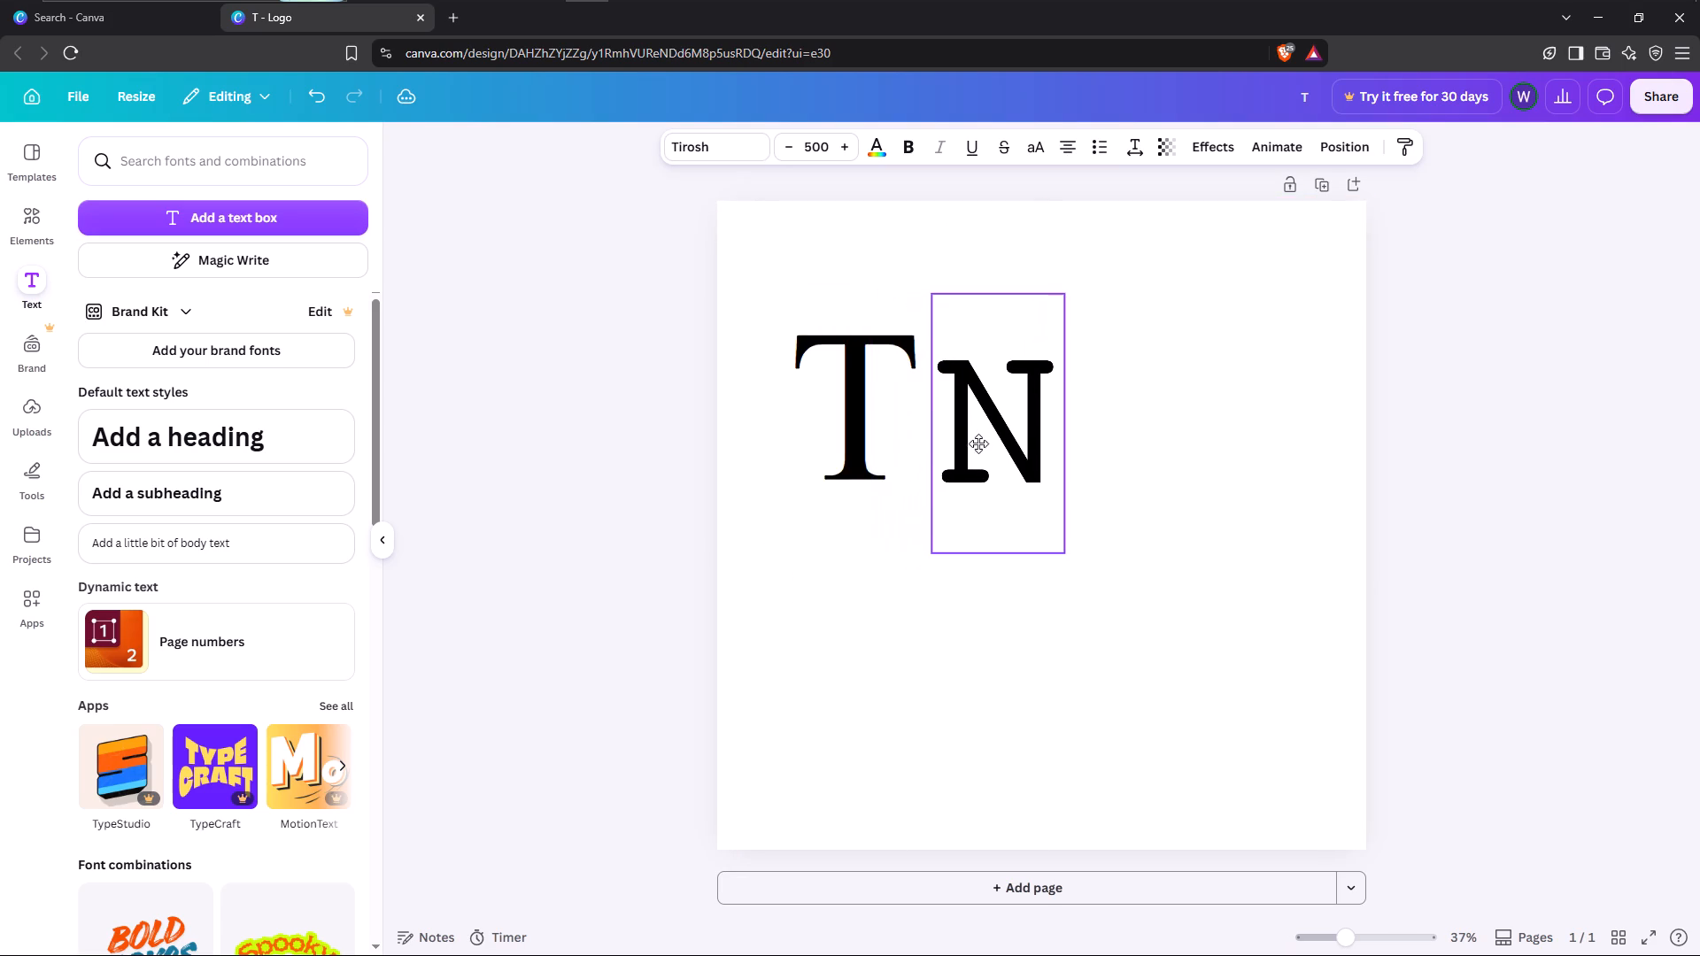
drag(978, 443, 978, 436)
Set the font size of the letter T to 700.
click(843, 425)
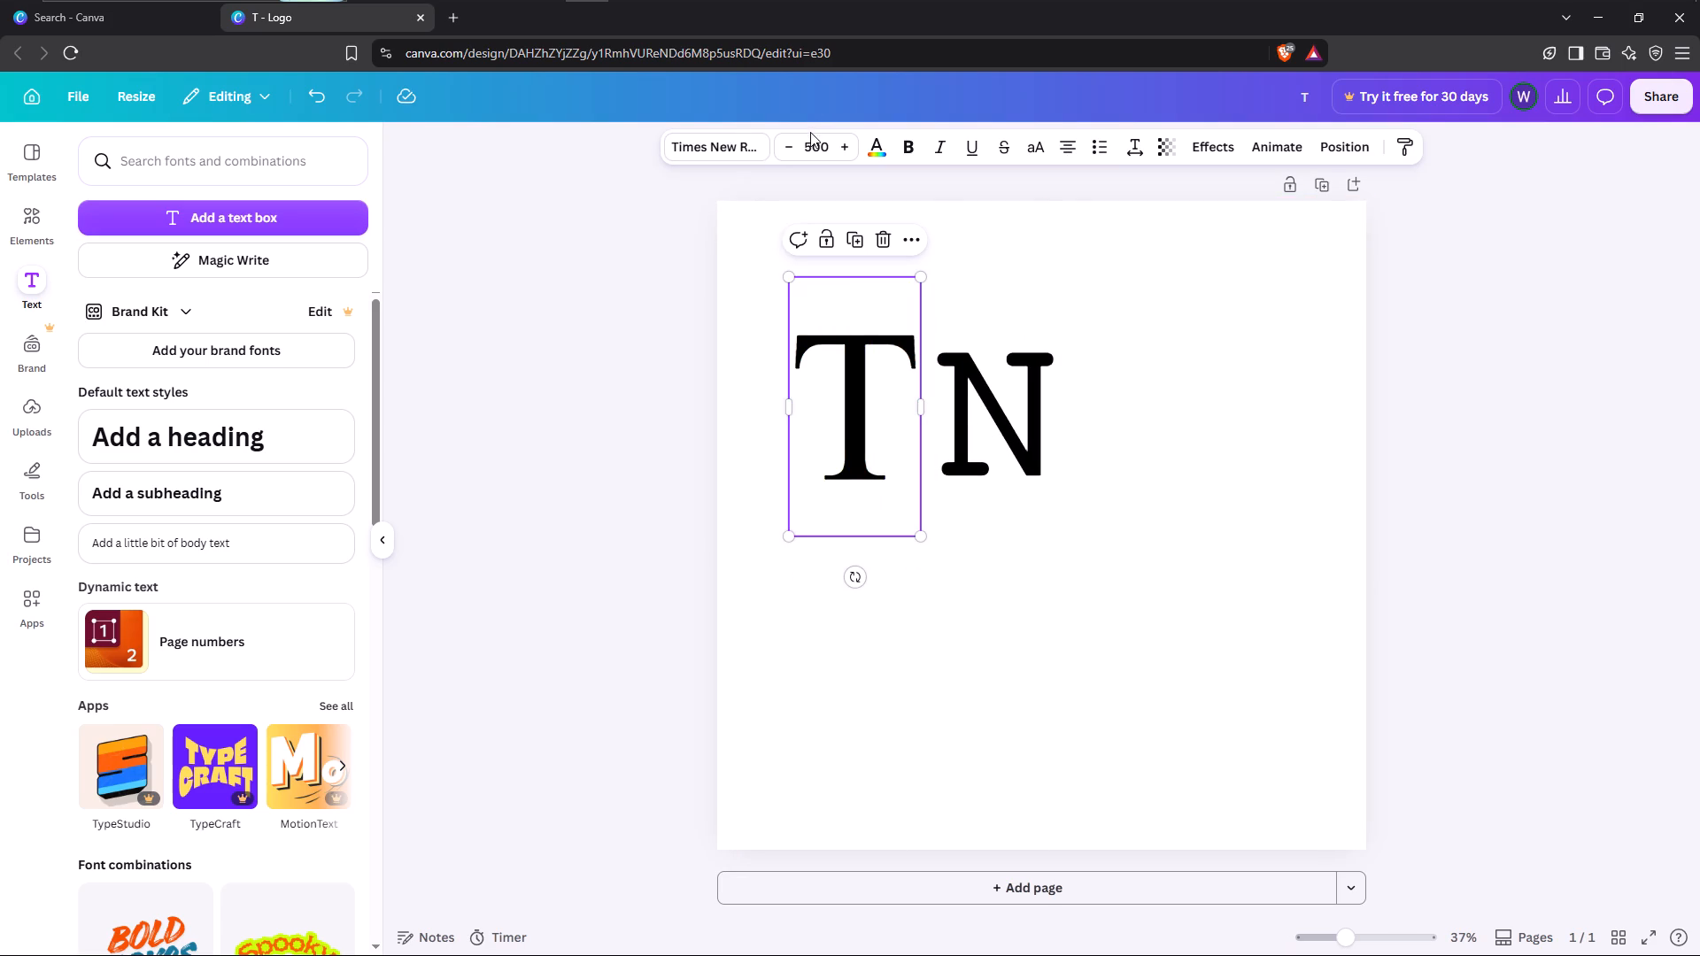
click(810, 145)
click(810, 145)
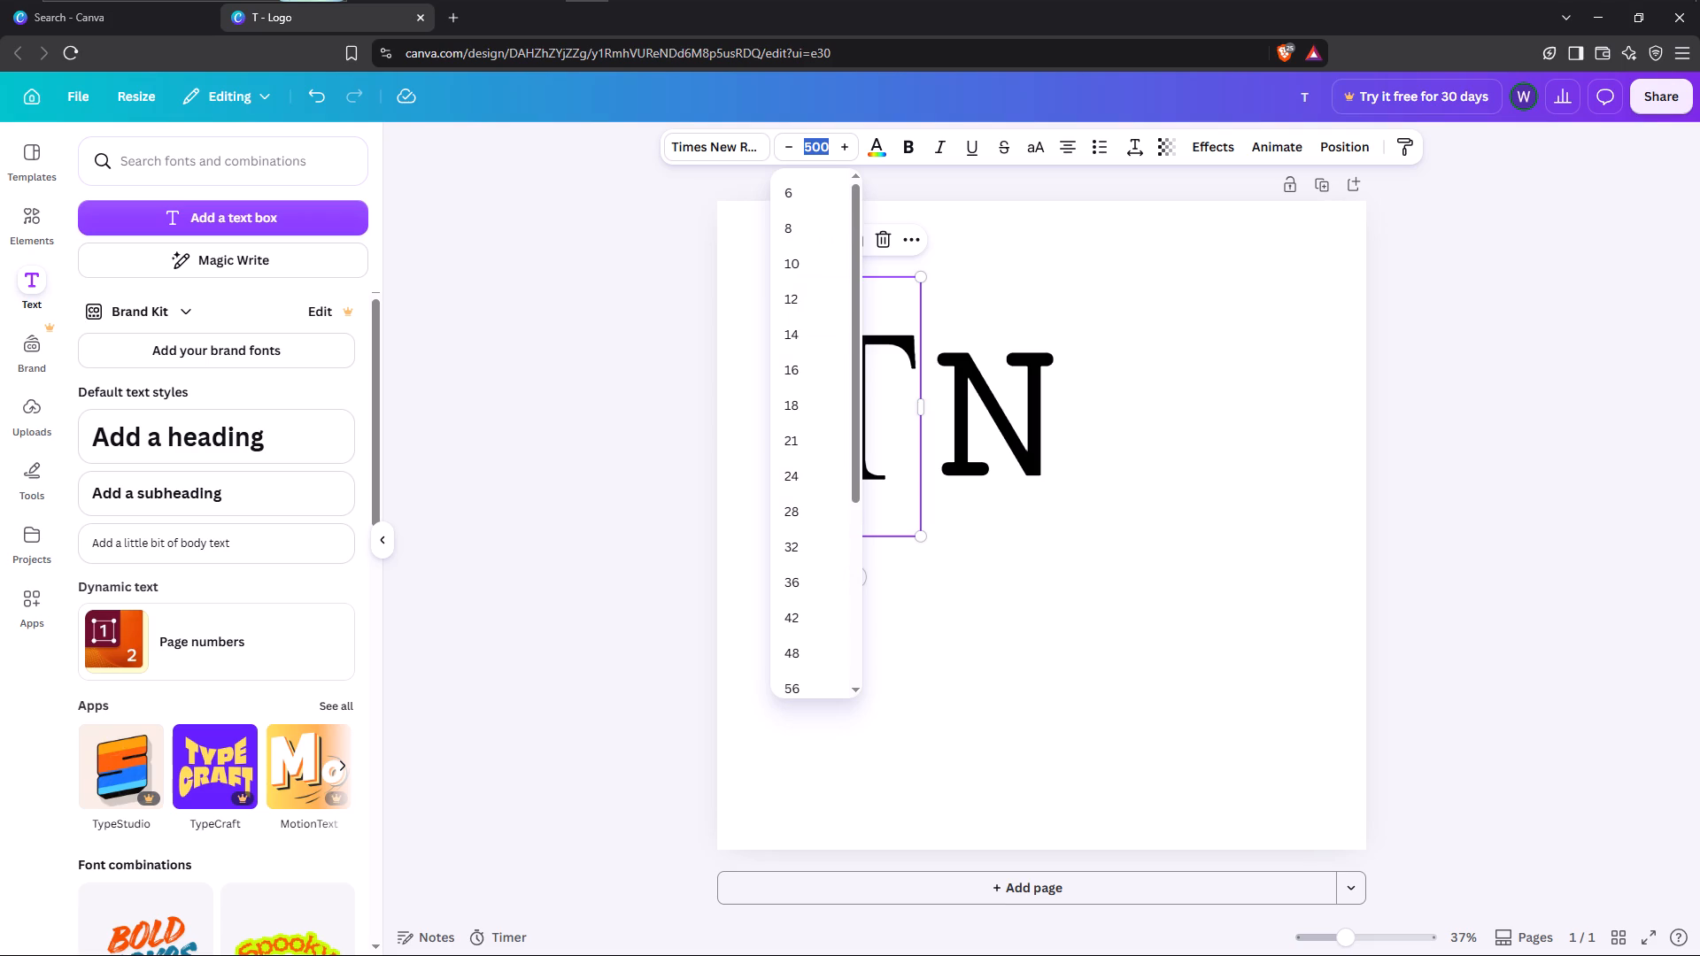
text(70)
key(0)
click(1076, 277)
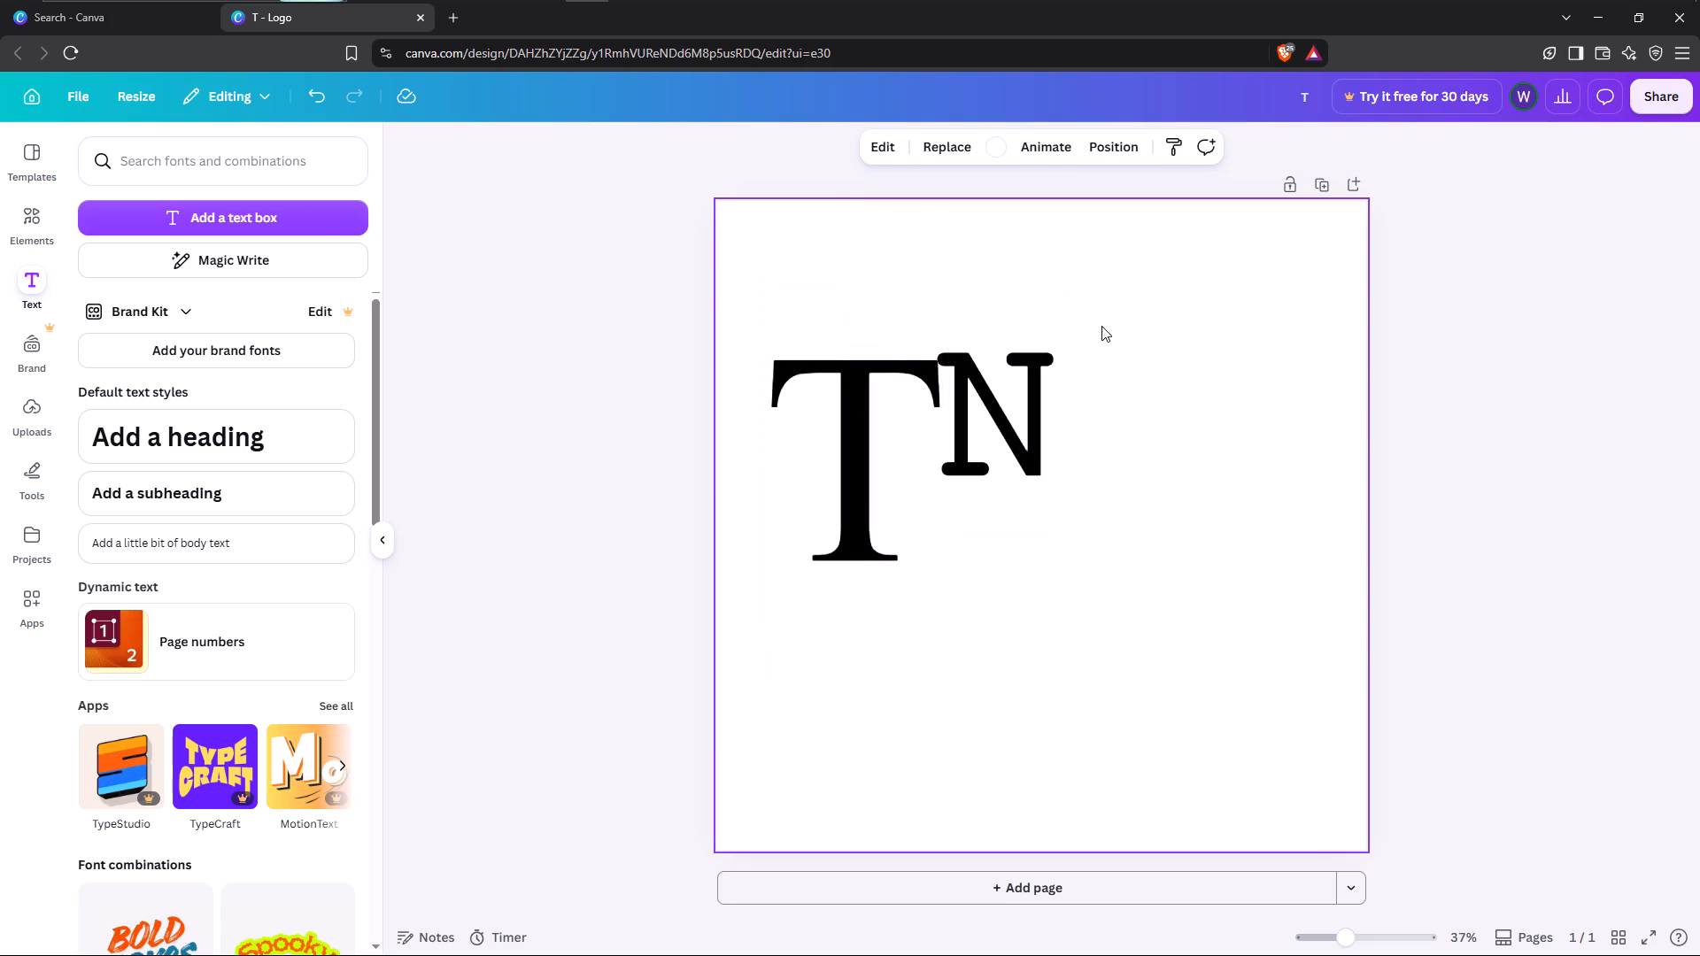
Move the N down under the T's crossbar so that it touches the T's stem.
drag(979, 410, 927, 475)
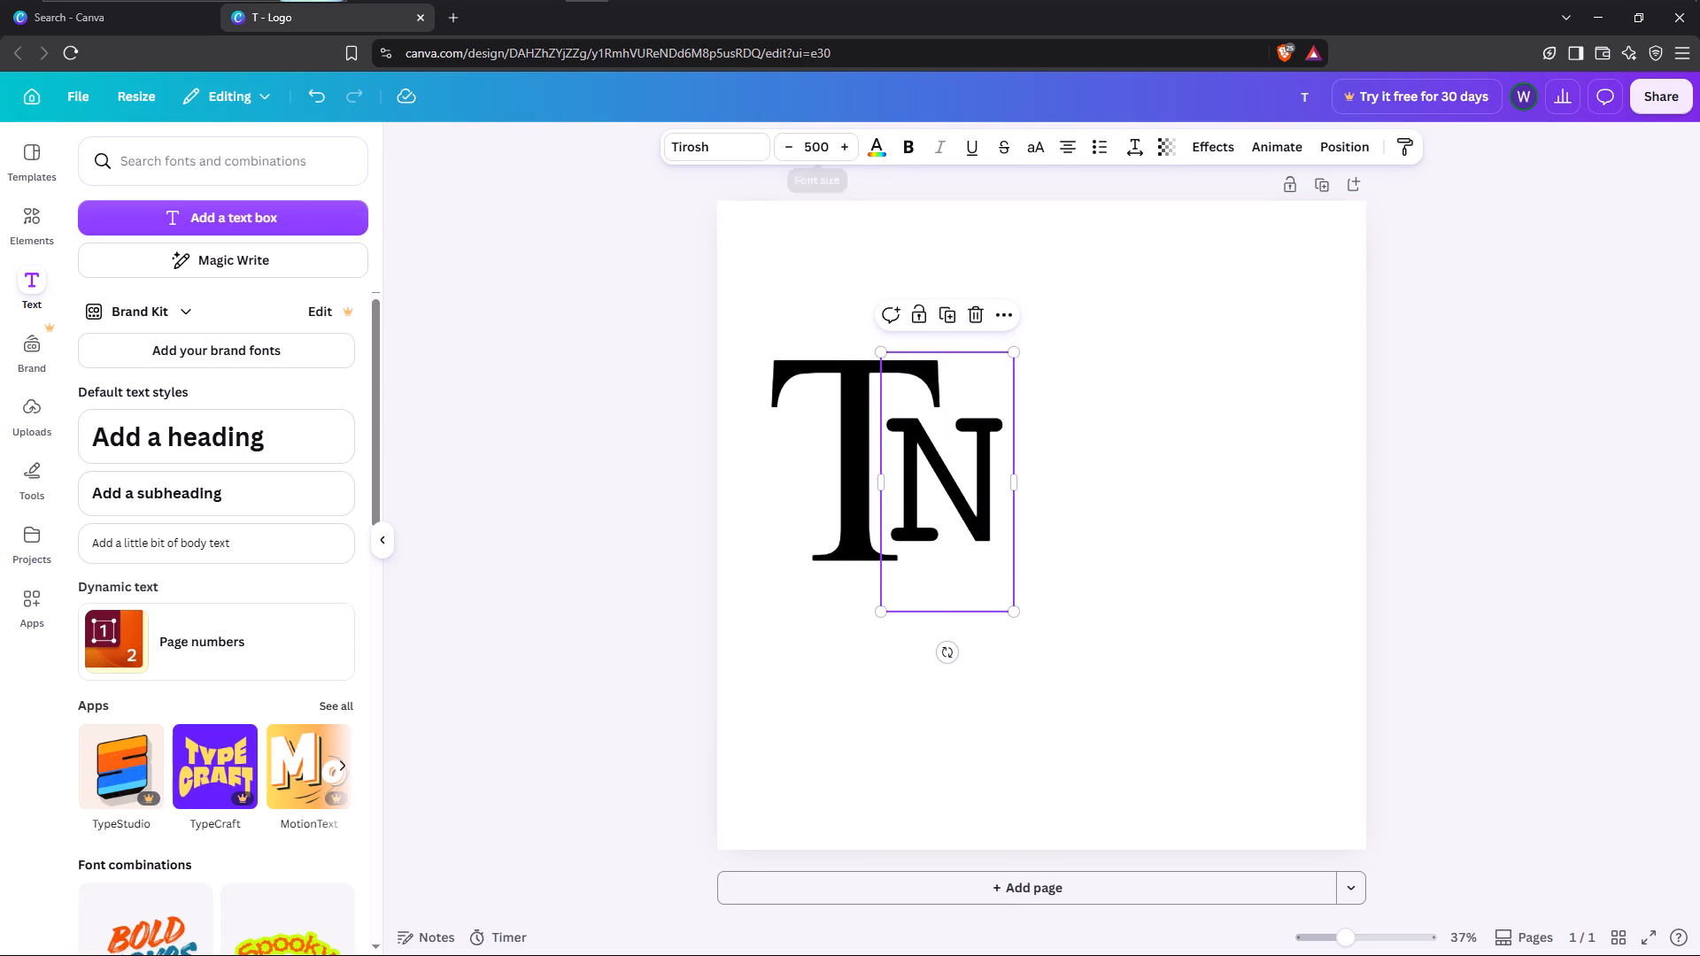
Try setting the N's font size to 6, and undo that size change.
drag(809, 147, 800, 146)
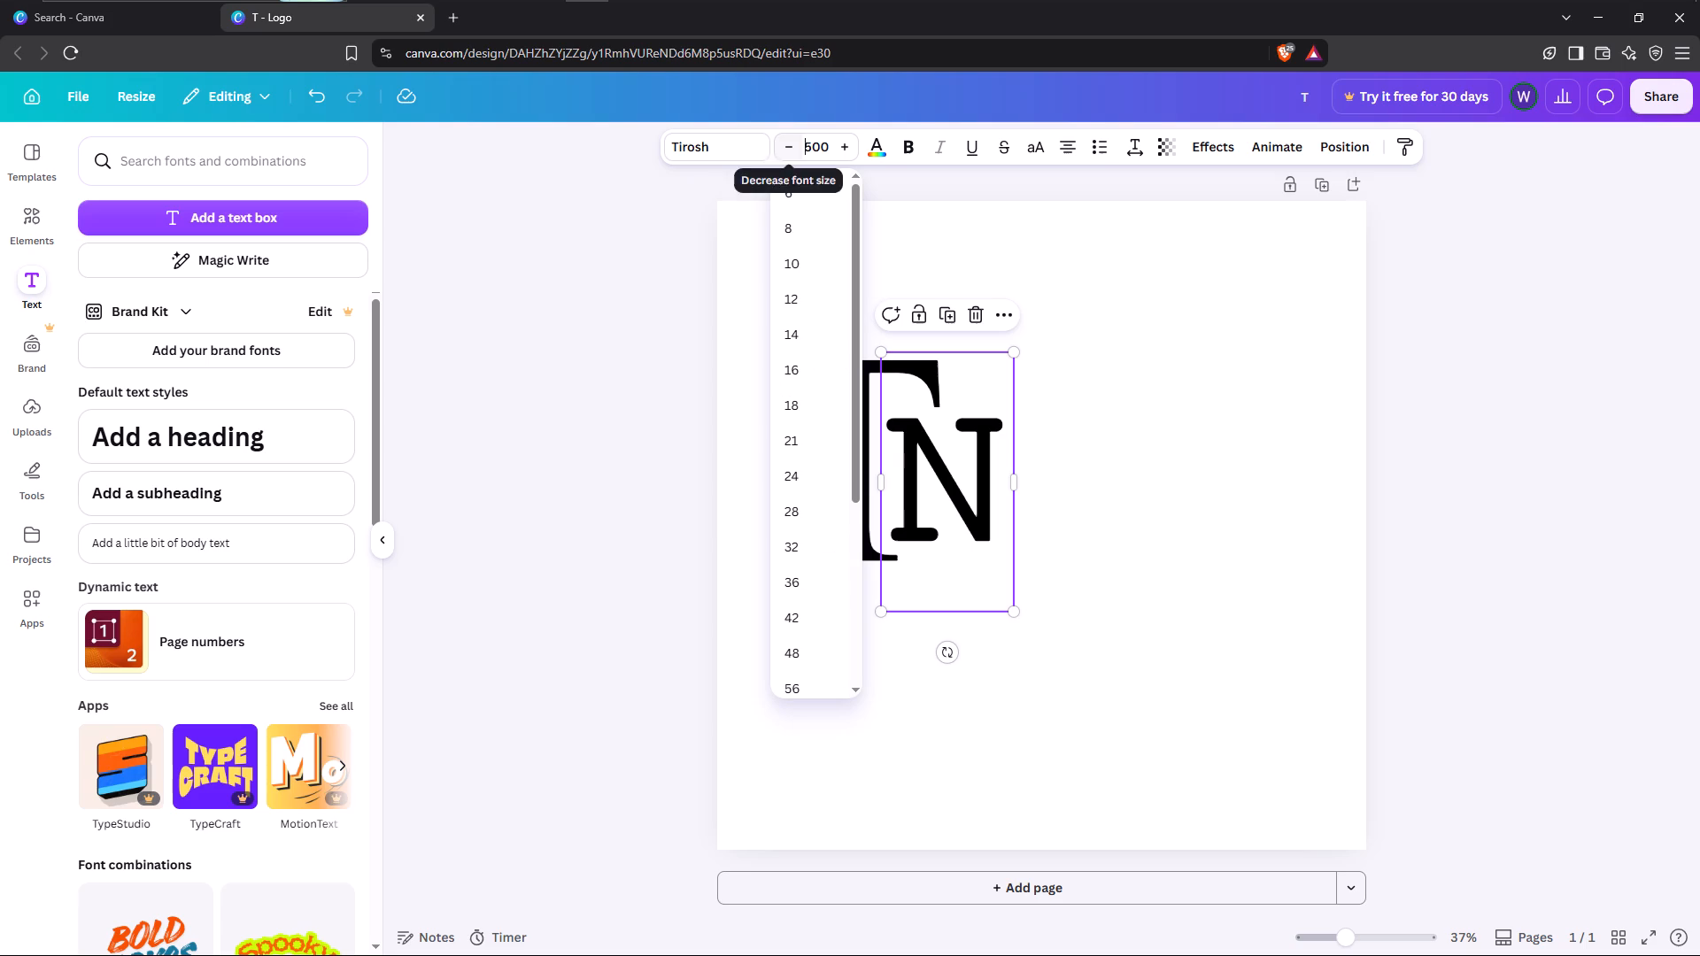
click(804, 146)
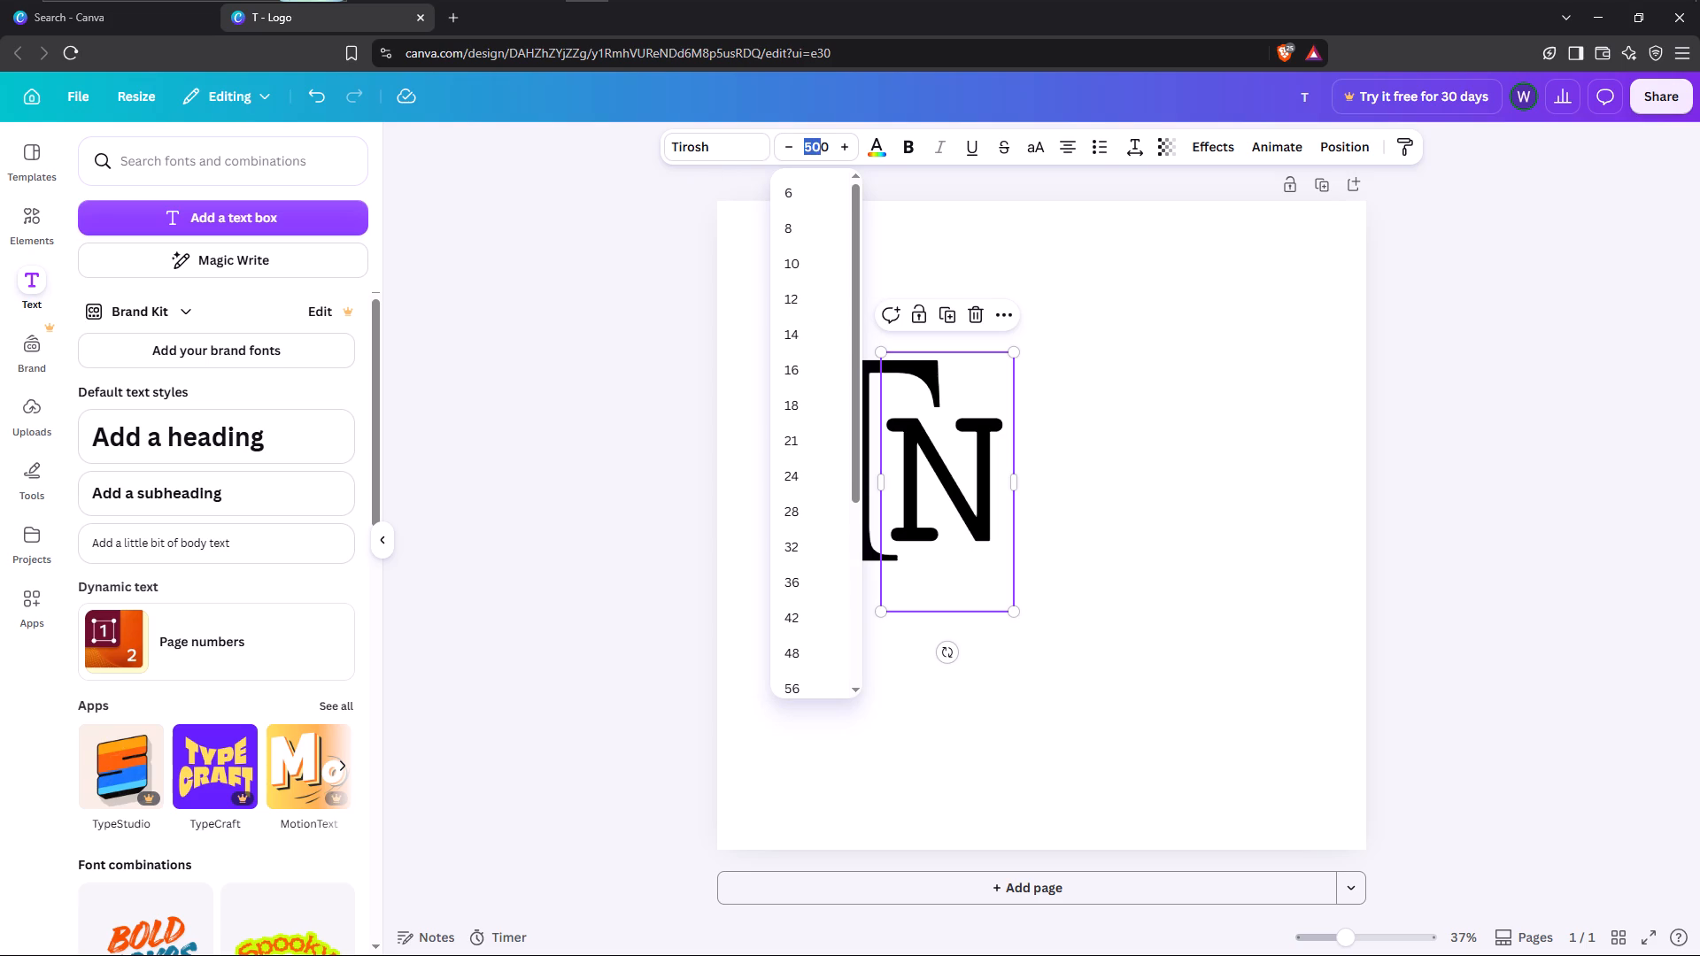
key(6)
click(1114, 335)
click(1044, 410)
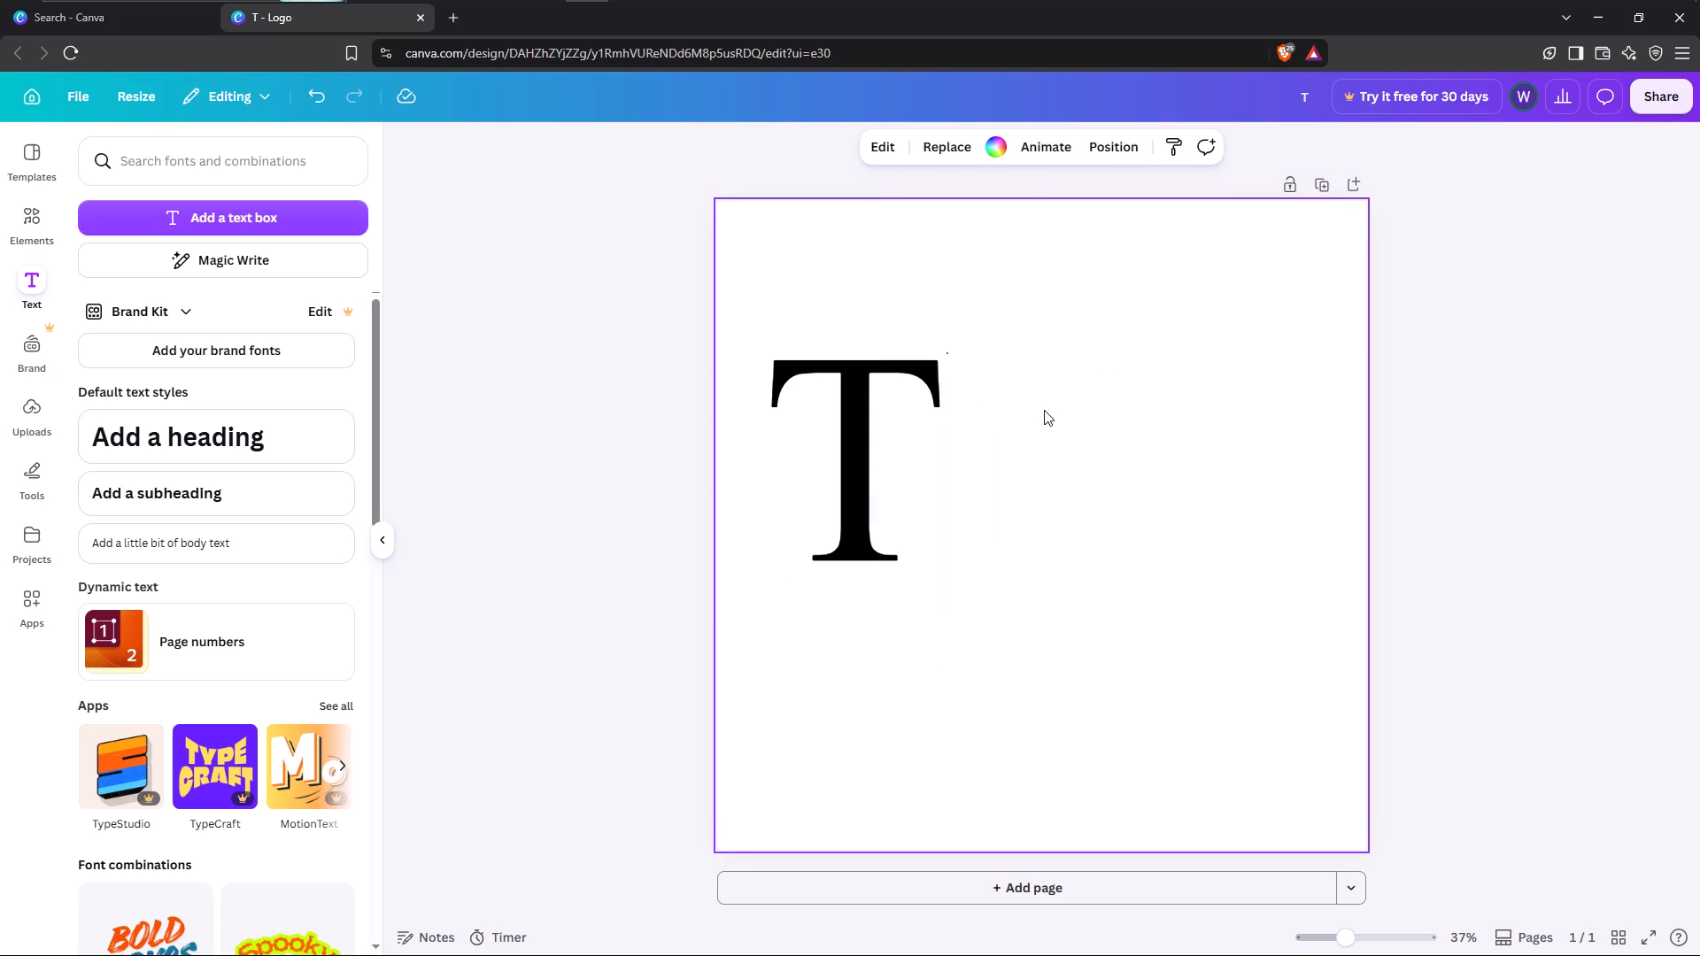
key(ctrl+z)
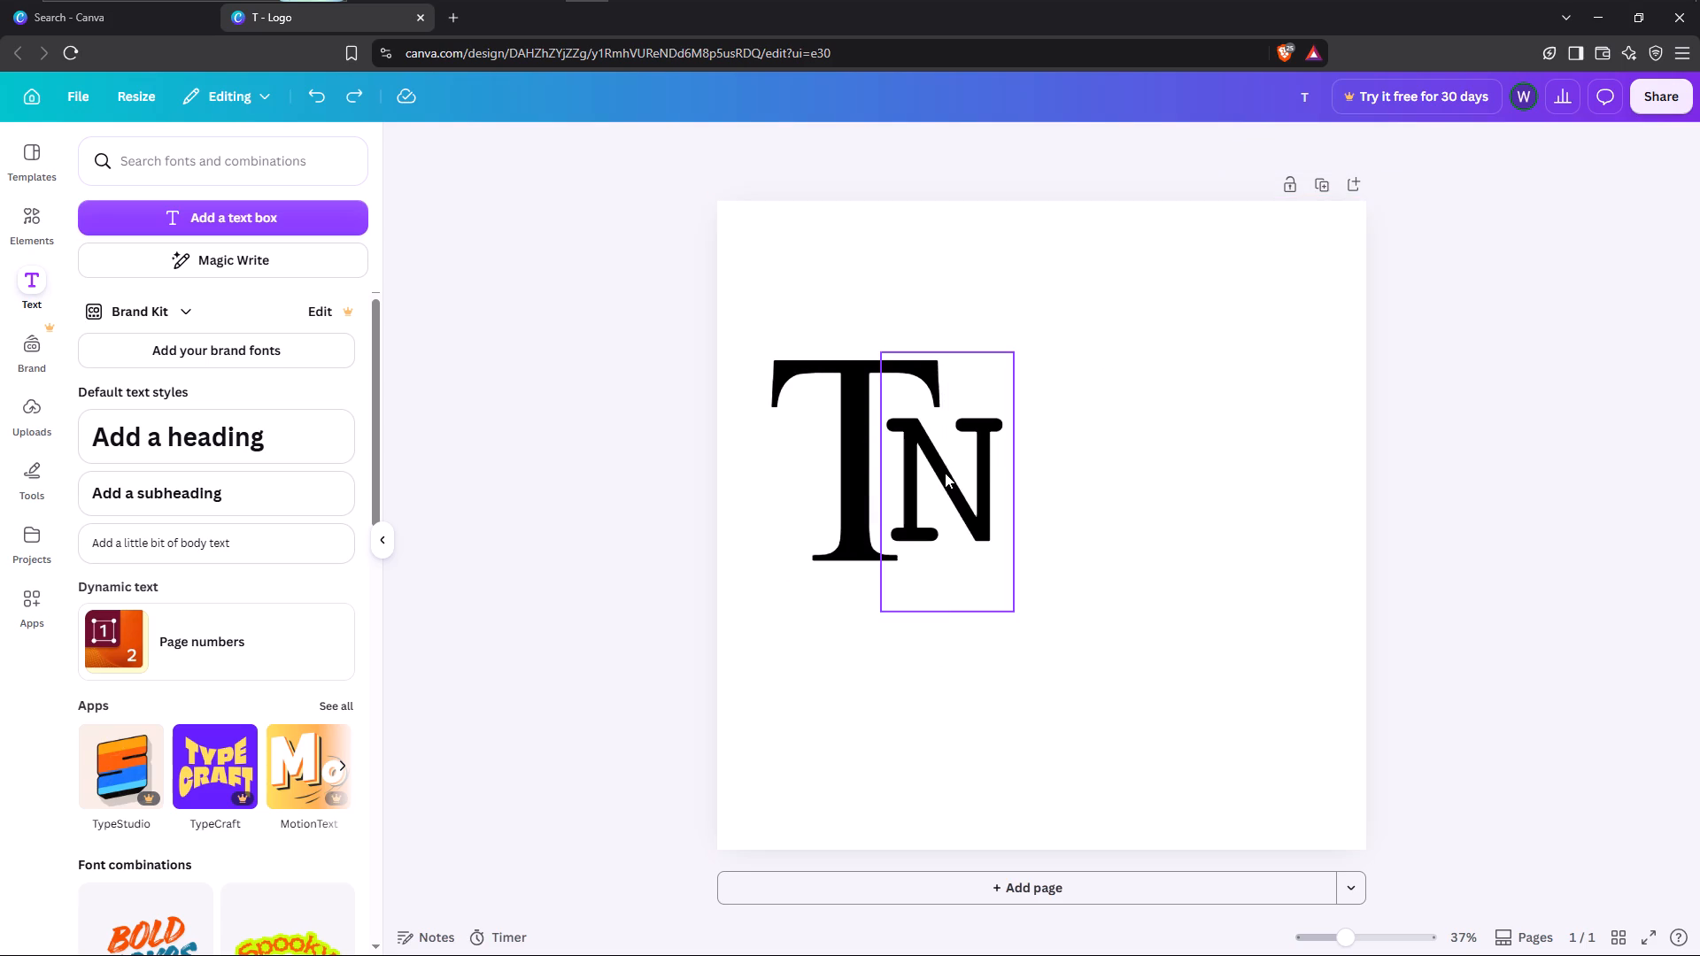
Set the font size of the letter N to 600.
click(945, 473)
click(807, 146)
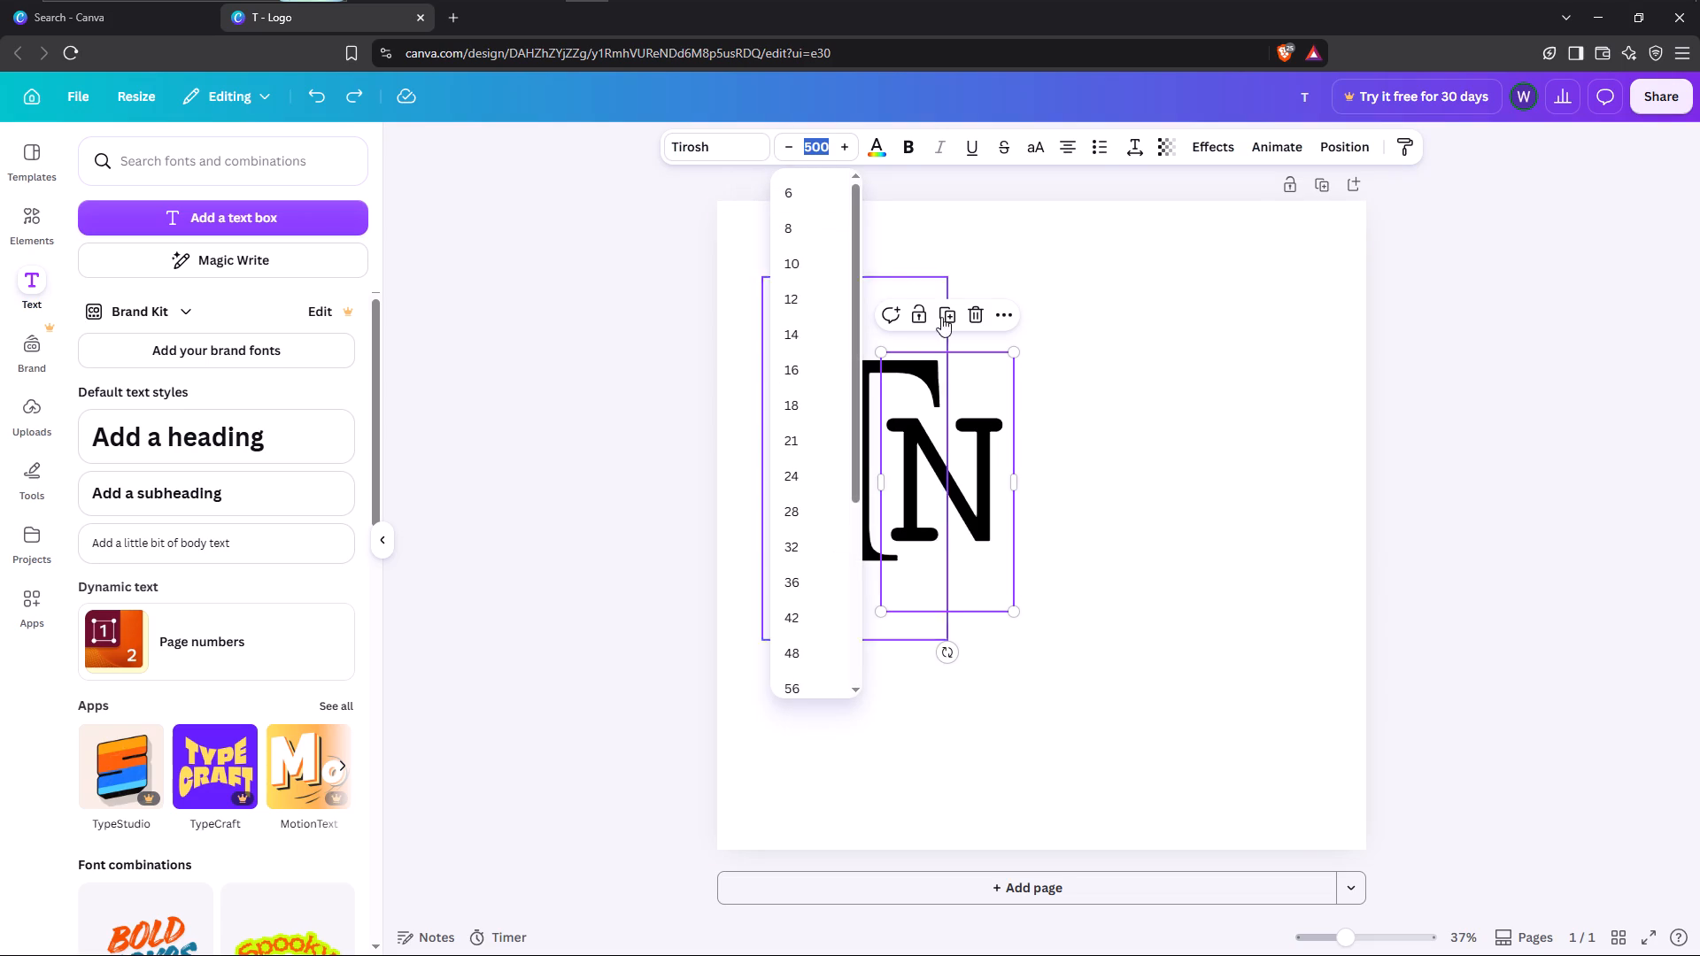
key(6)
key(0)
key(0)
click(1055, 297)
Reposition the N over the T's right side, vertically centred with the T's text box.
drag(939, 490, 936, 459)
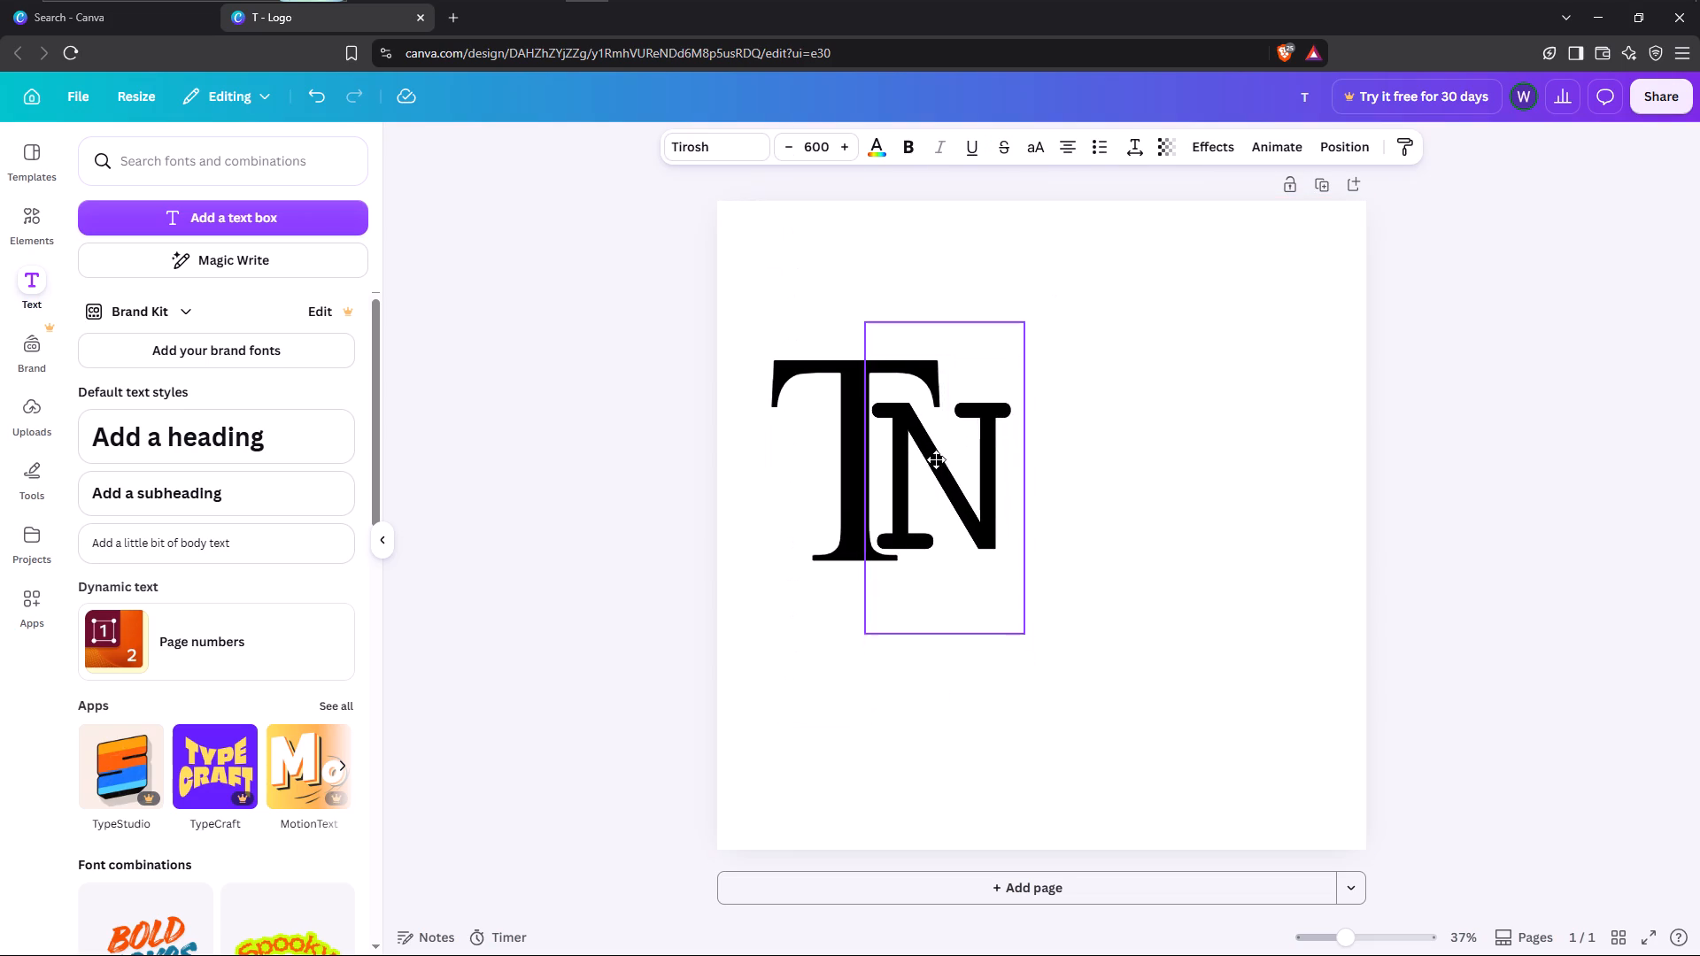
drag(936, 459, 949, 459)
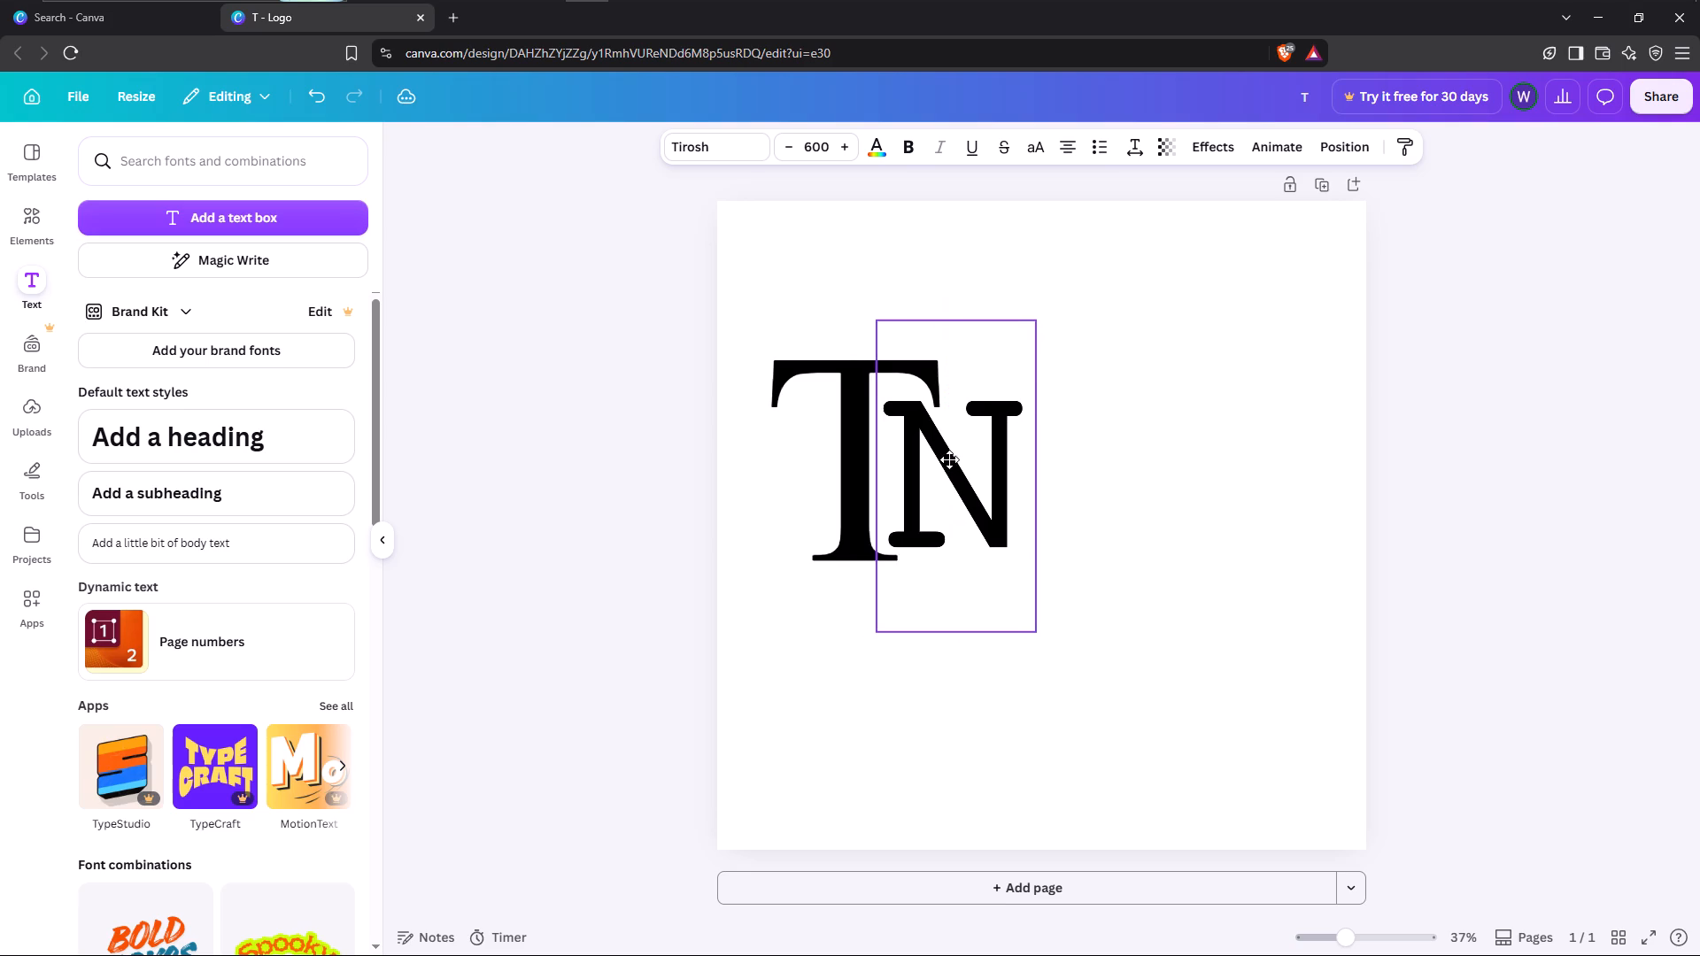
drag(949, 459, 933, 446)
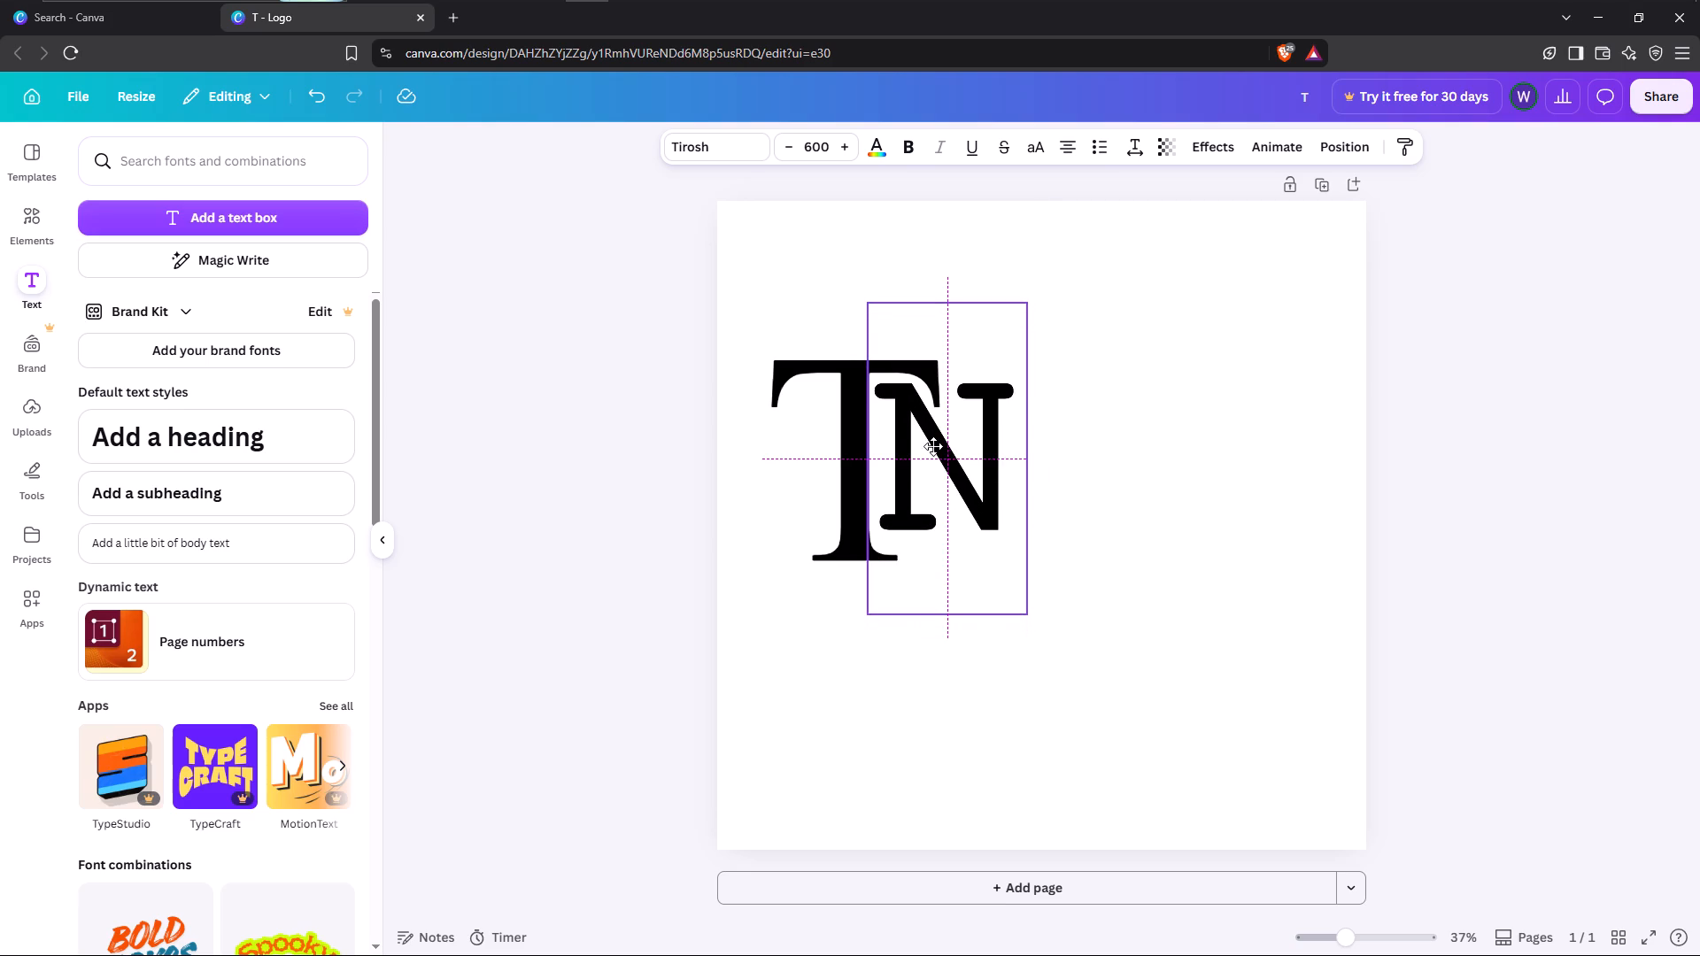
drag(933, 446, 933, 445)
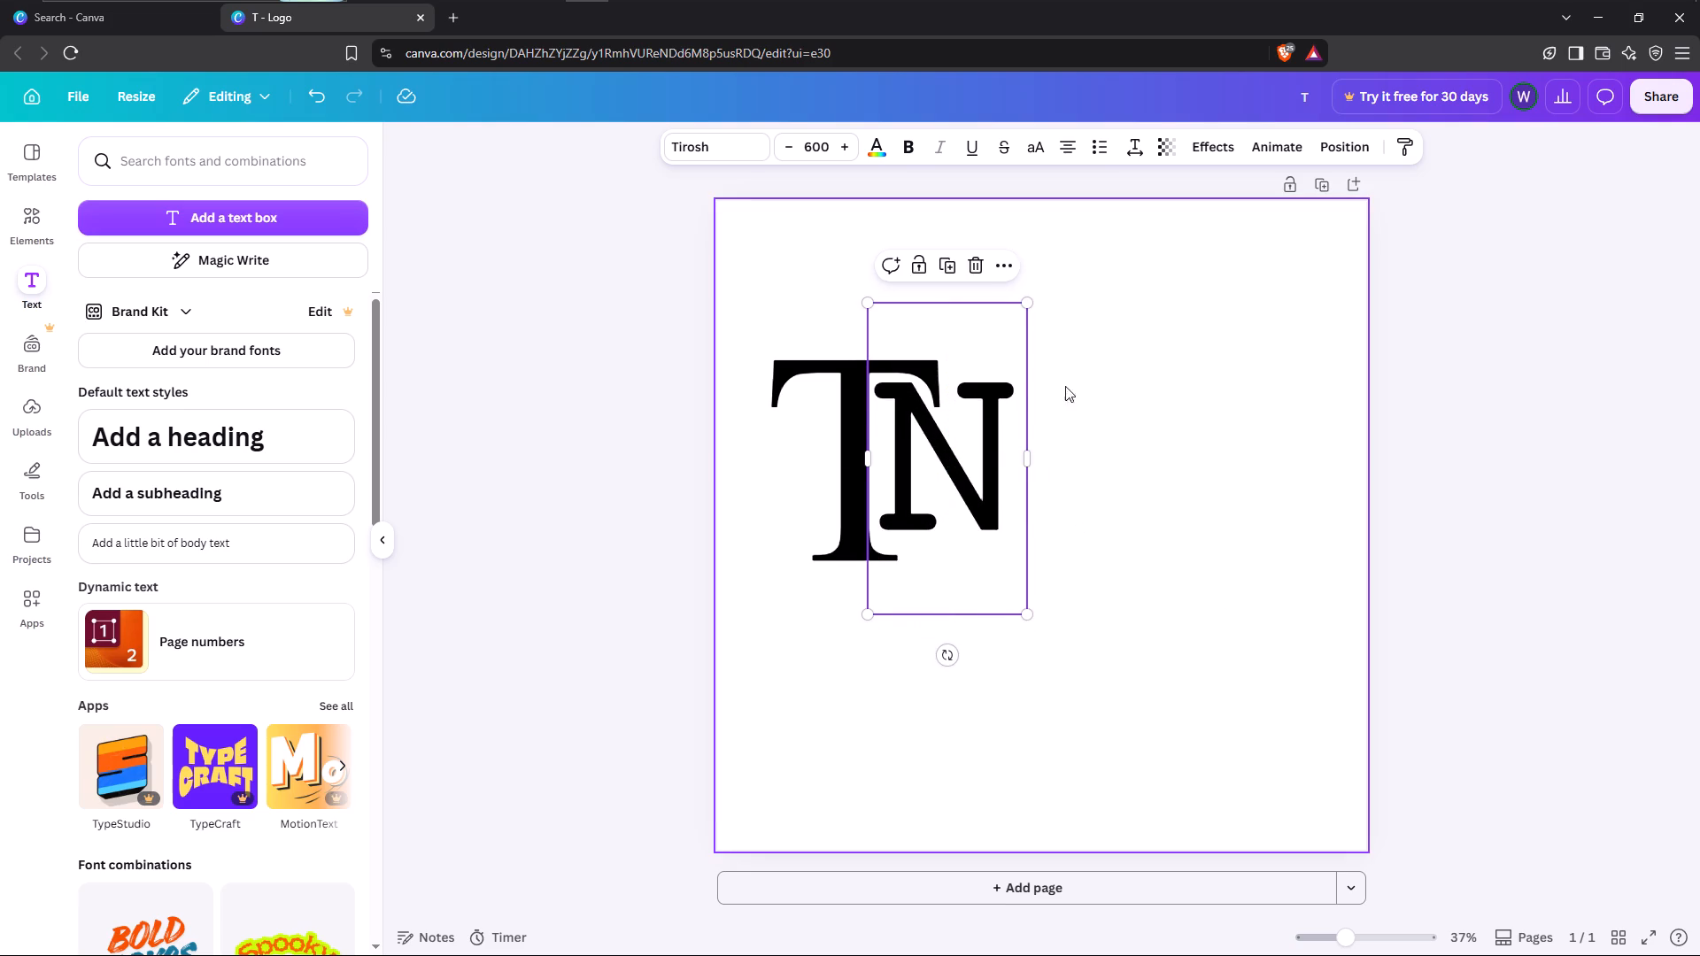
Increase the N's font size to 650 and shift the letter slightly away from the T's stem.
triple_click(844, 157)
triple_click(844, 157)
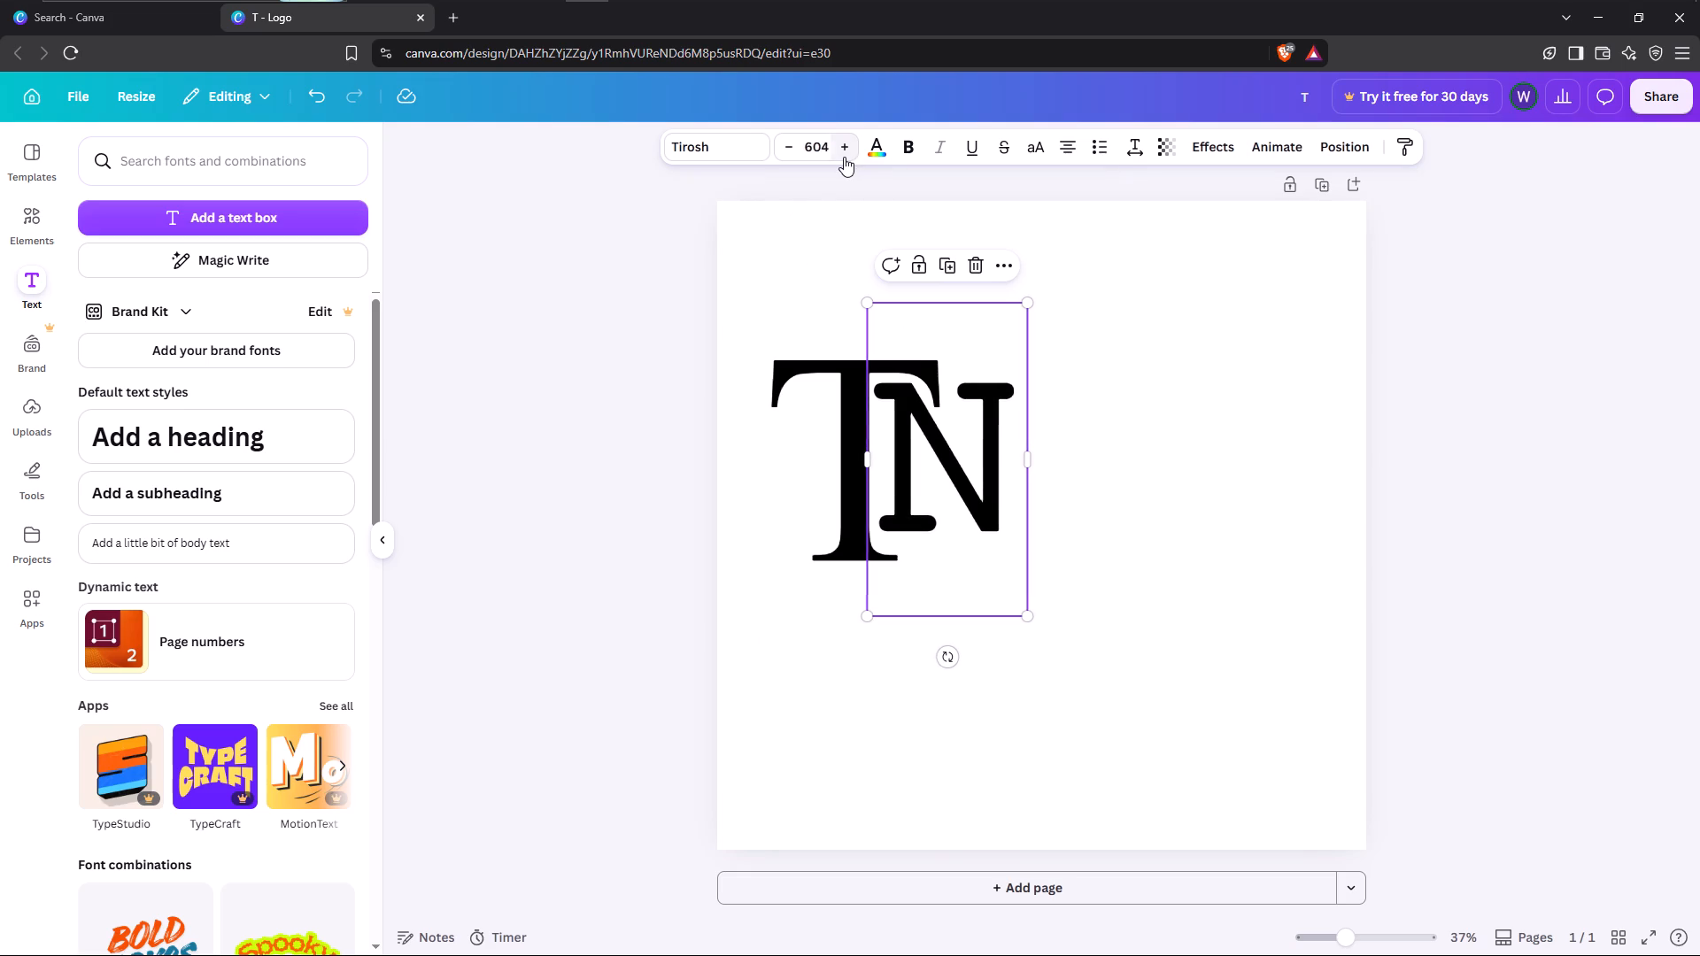
triple_click(844, 157)
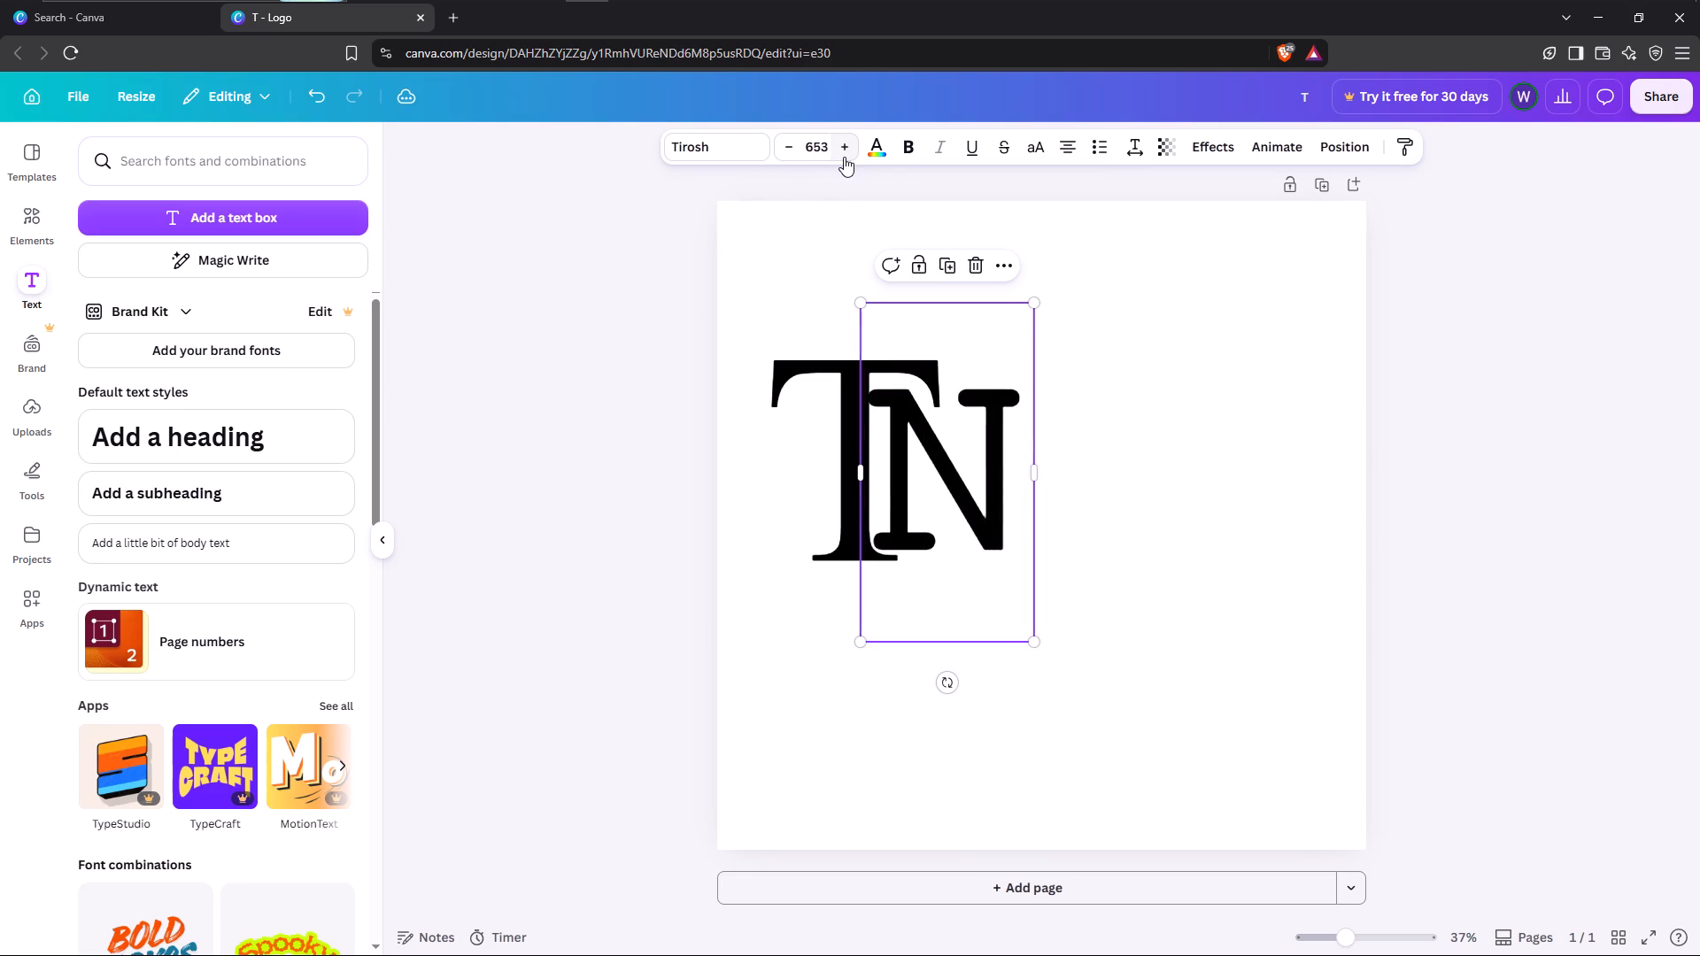
triple_click(778, 149)
click(778, 148)
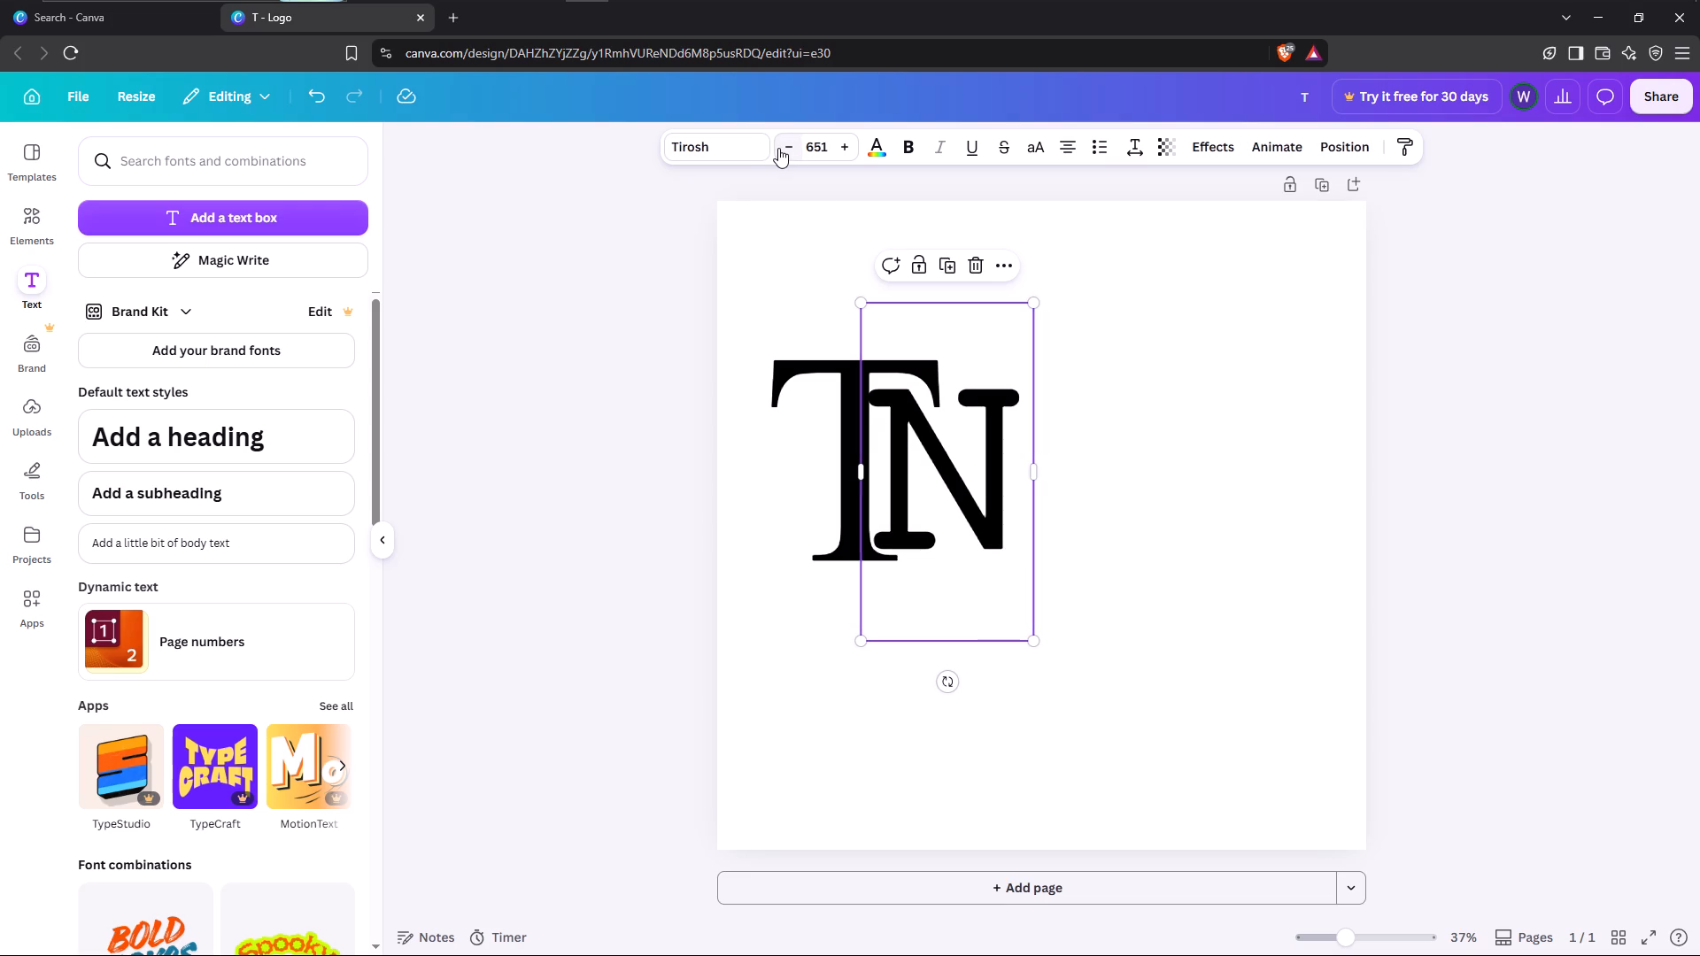
click(778, 148)
click(942, 468)
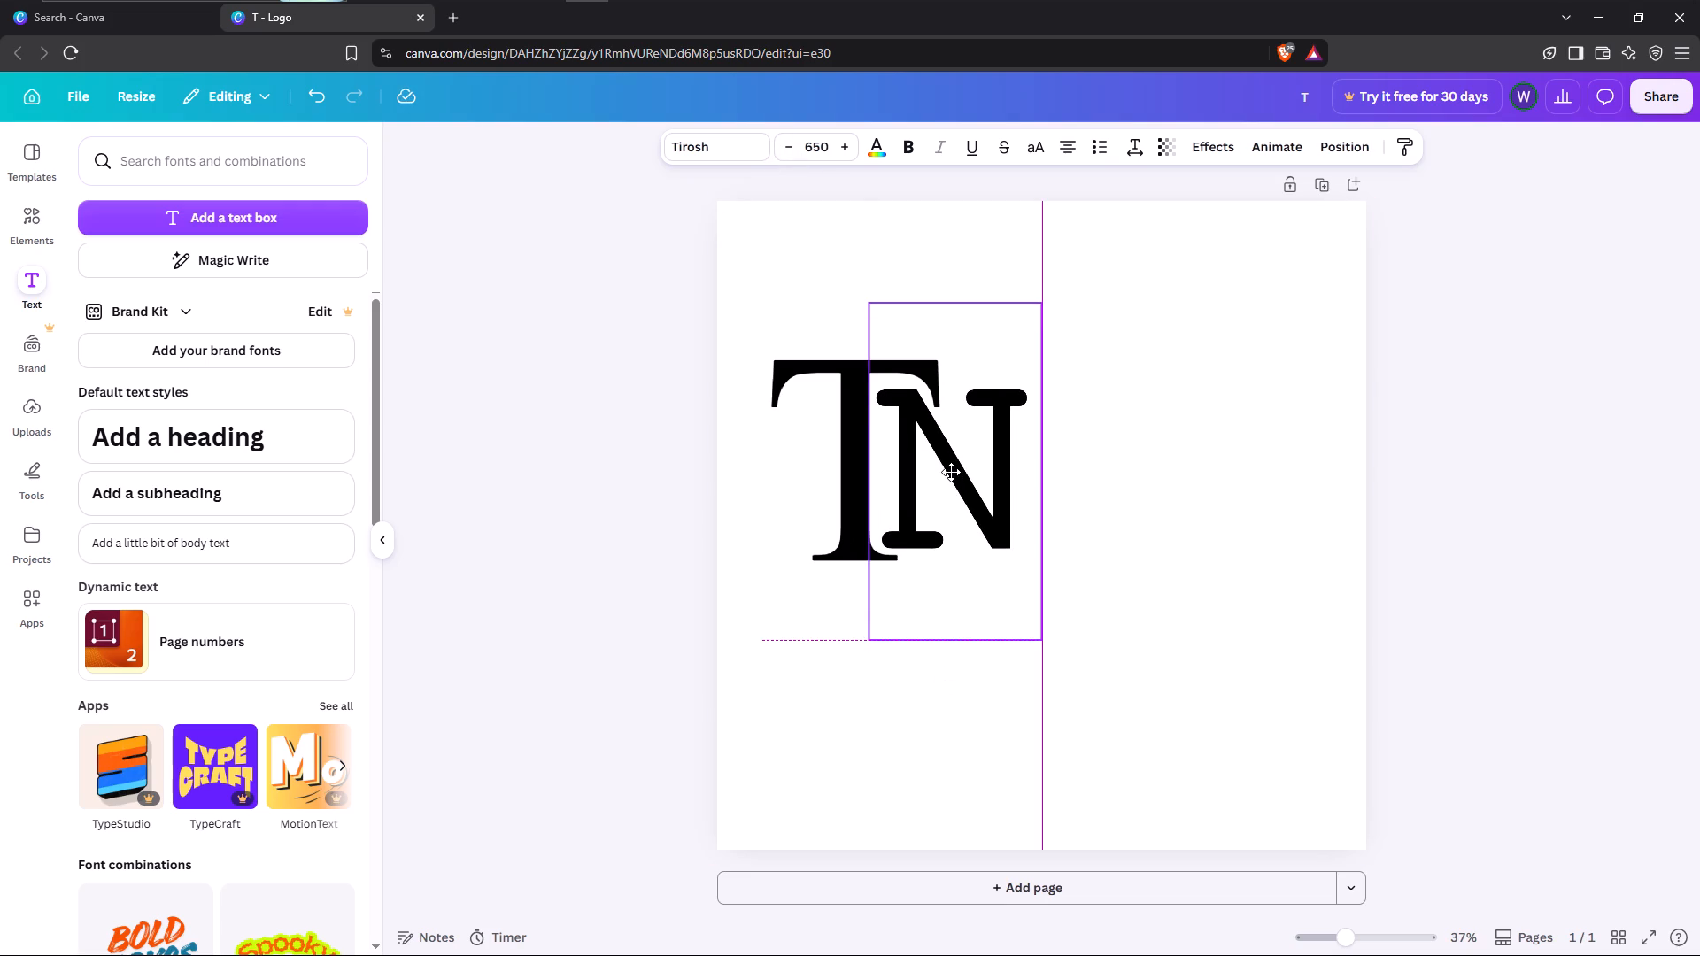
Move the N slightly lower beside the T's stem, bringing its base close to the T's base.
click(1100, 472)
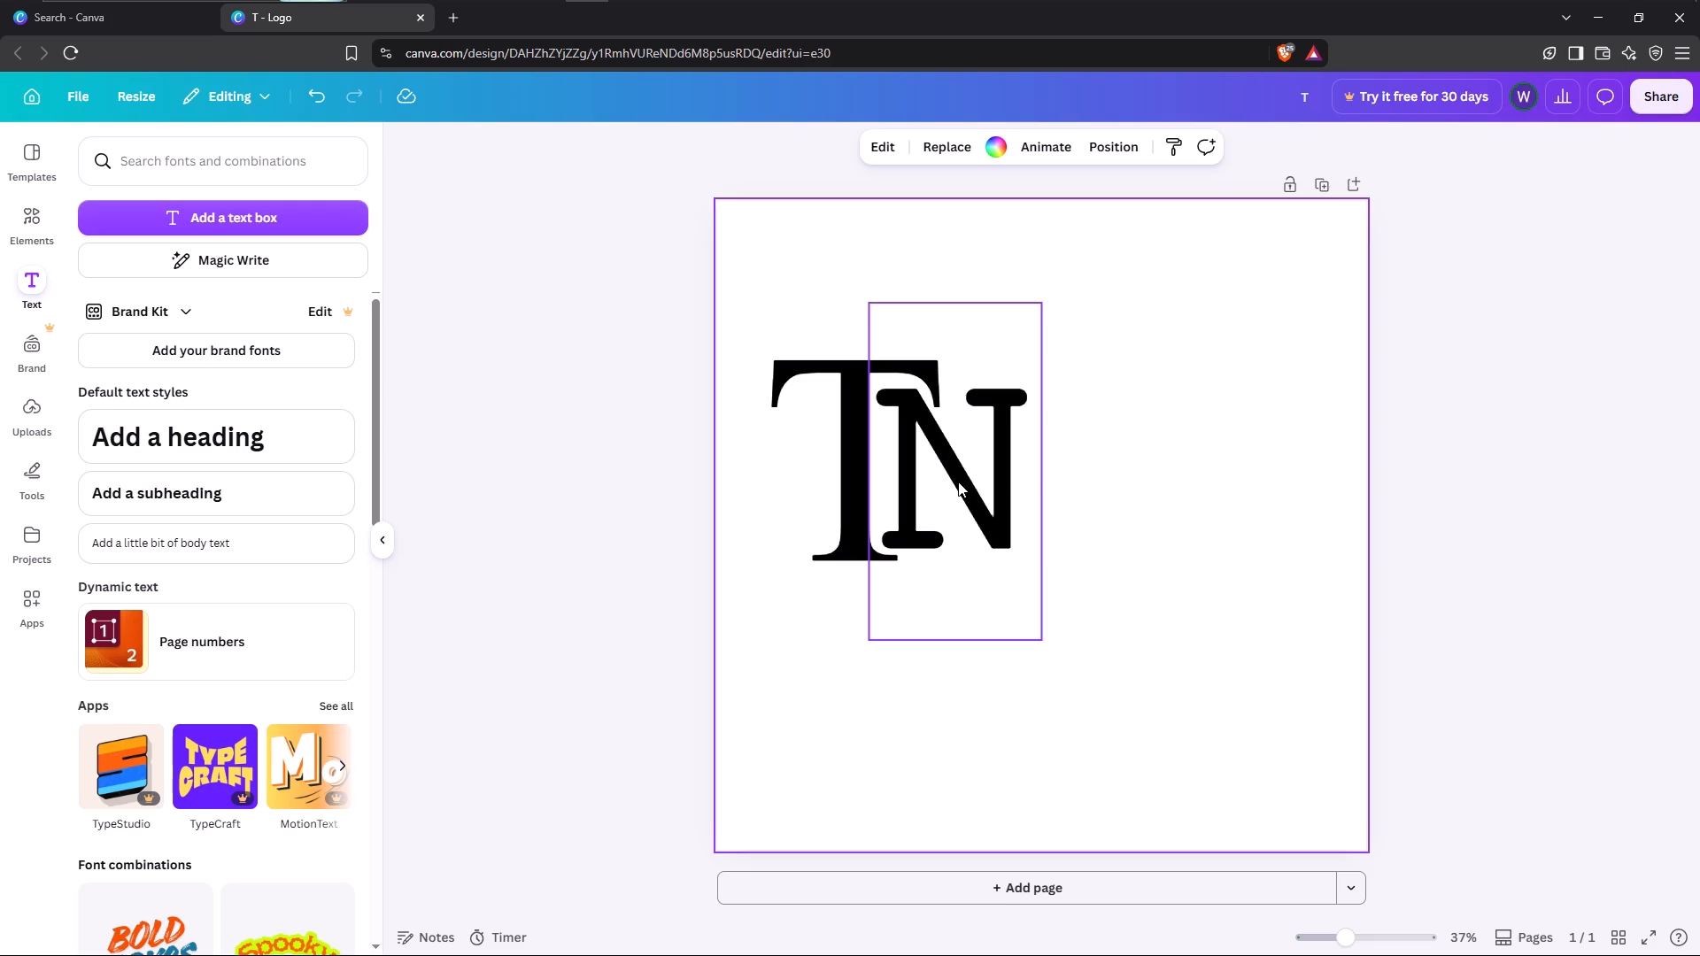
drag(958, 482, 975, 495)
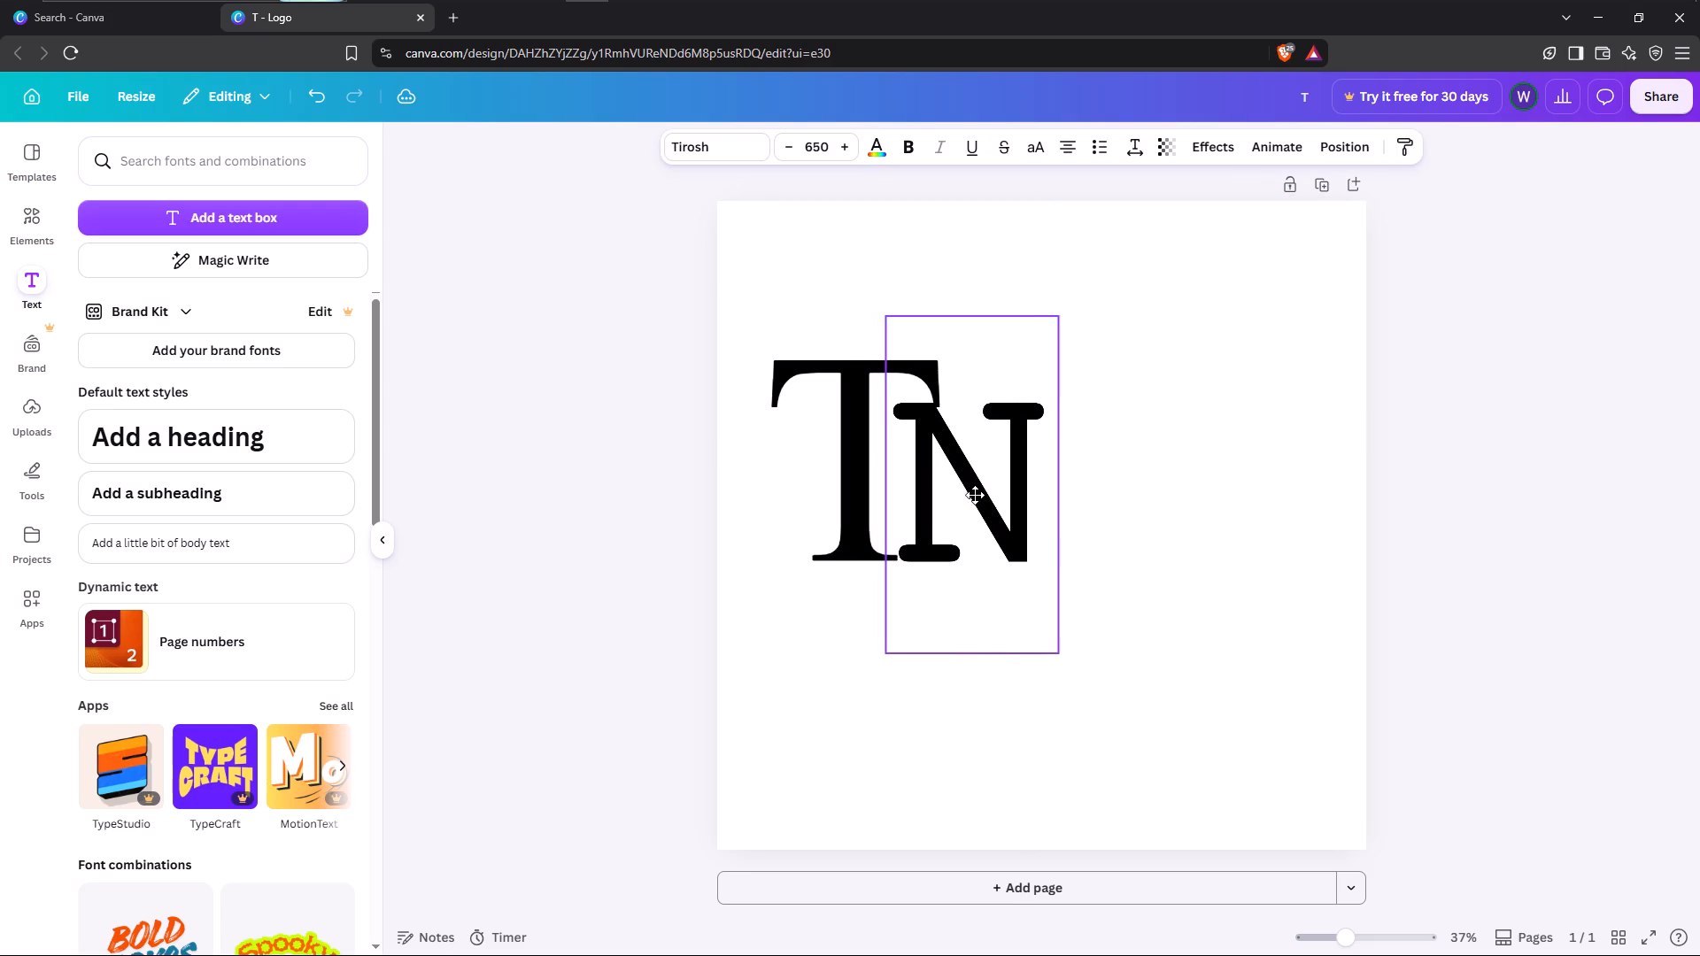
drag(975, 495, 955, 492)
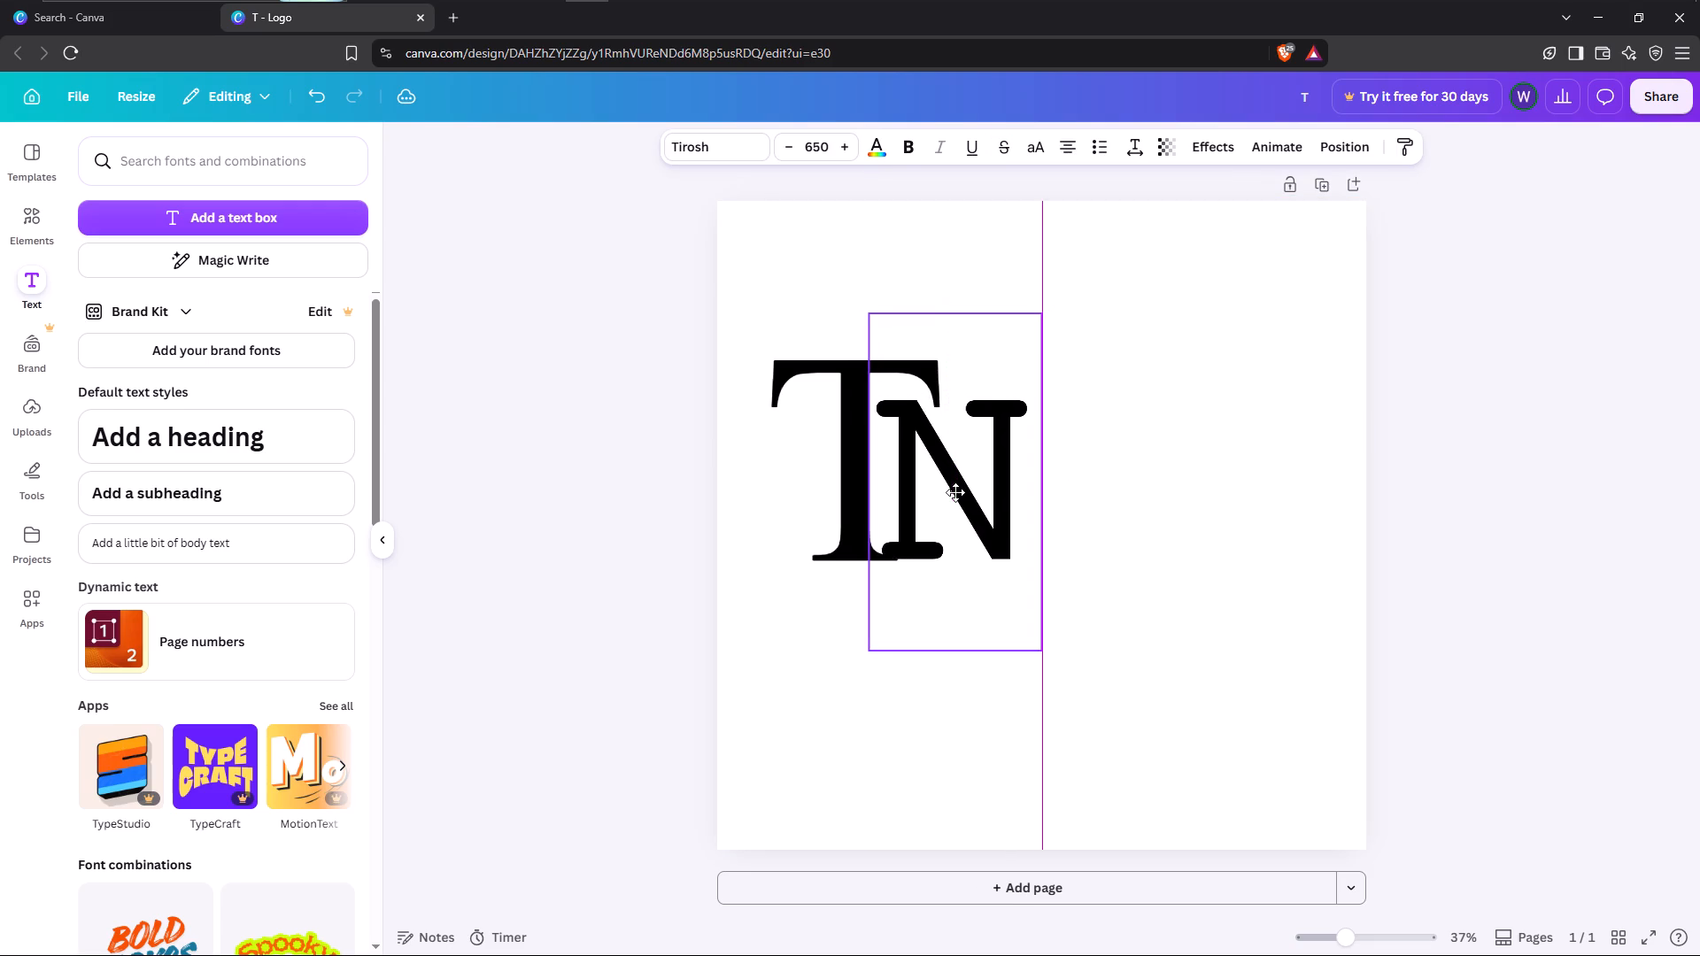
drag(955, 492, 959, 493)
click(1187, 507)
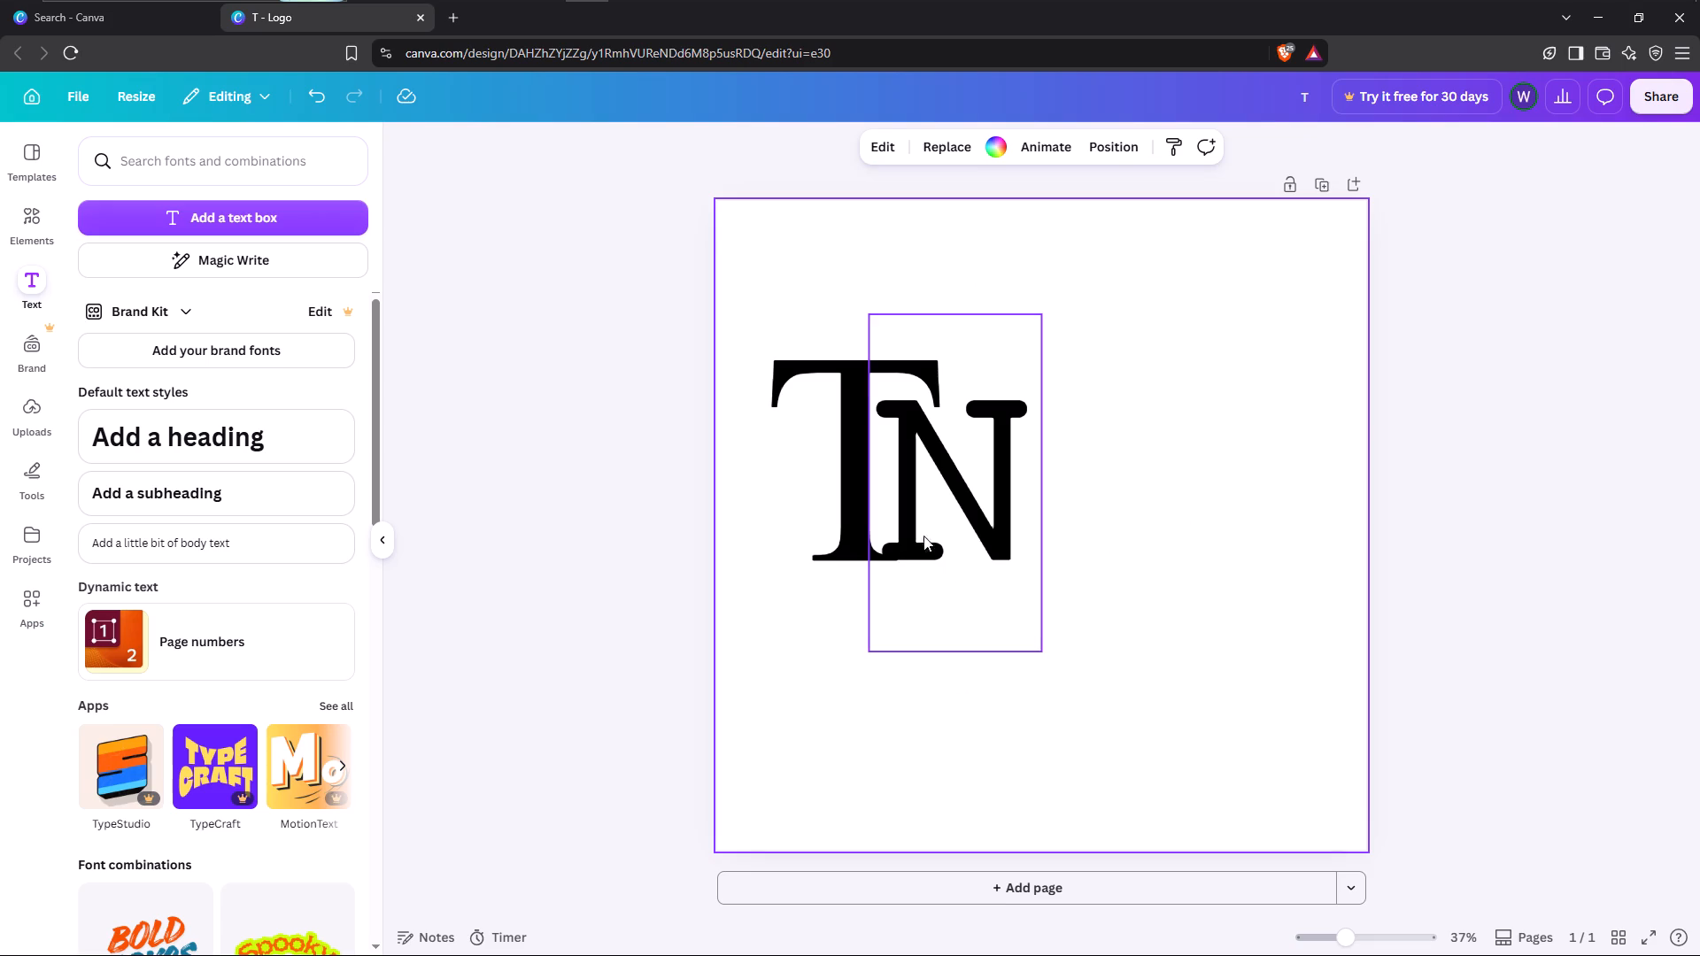
Change the N's font to Times New Roman MT Condensed and shift the letter down, slightly away from the T's stem.
click(967, 480)
click(730, 156)
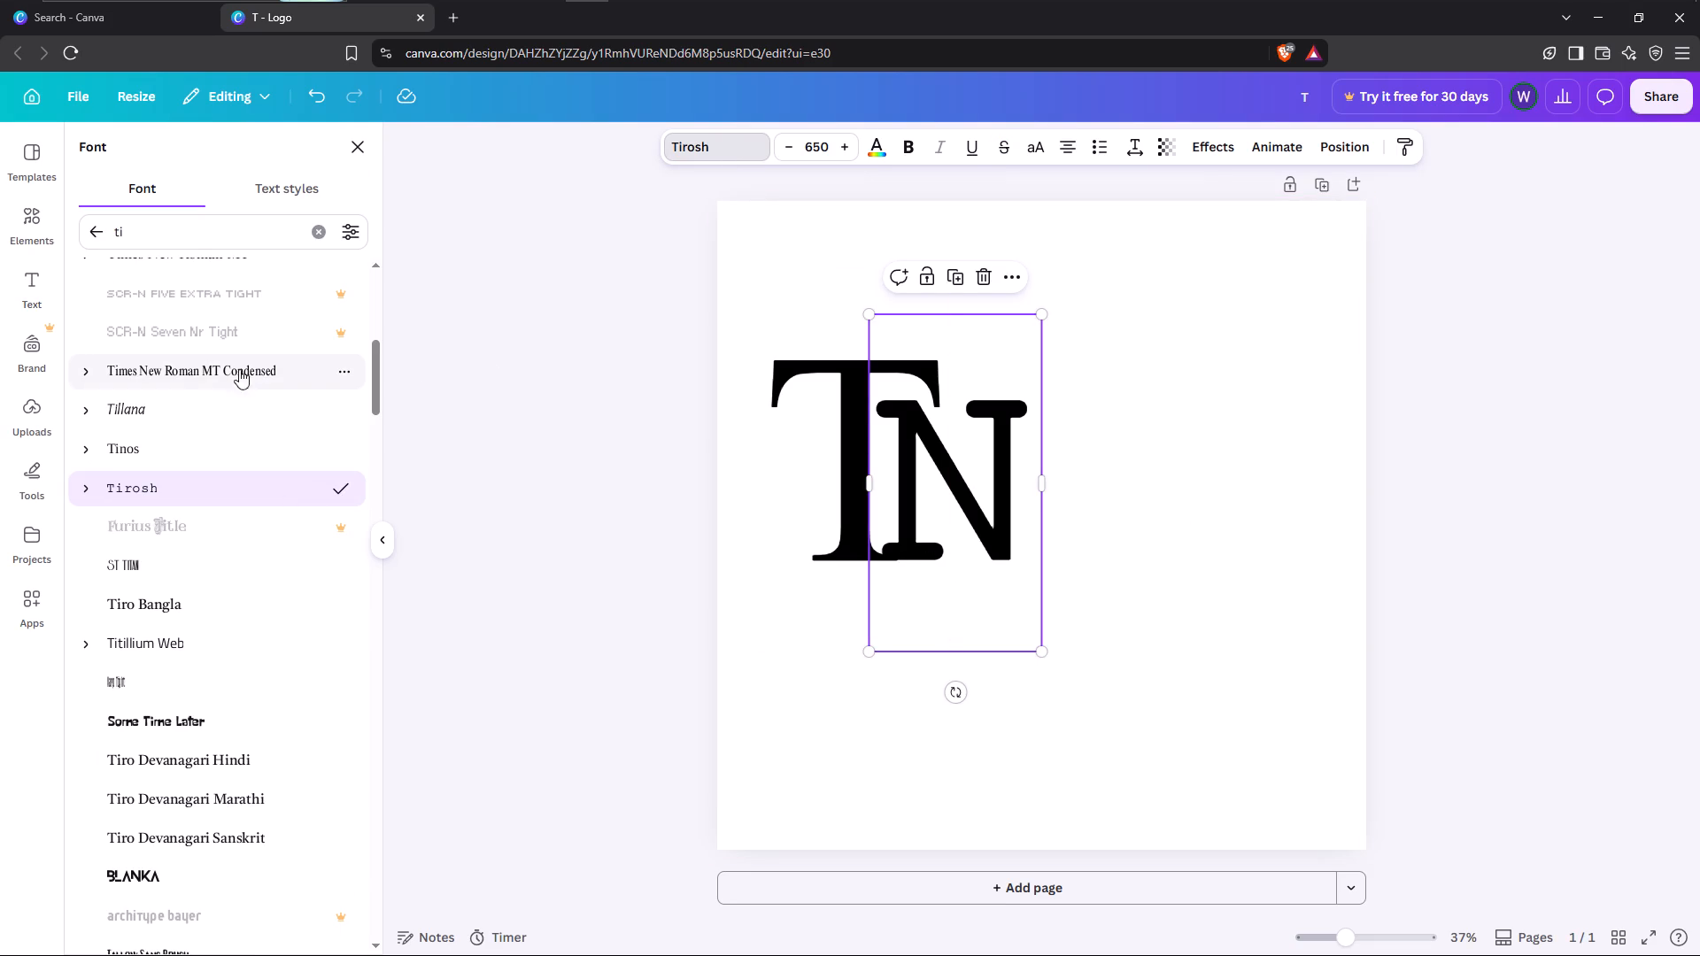
click(205, 368)
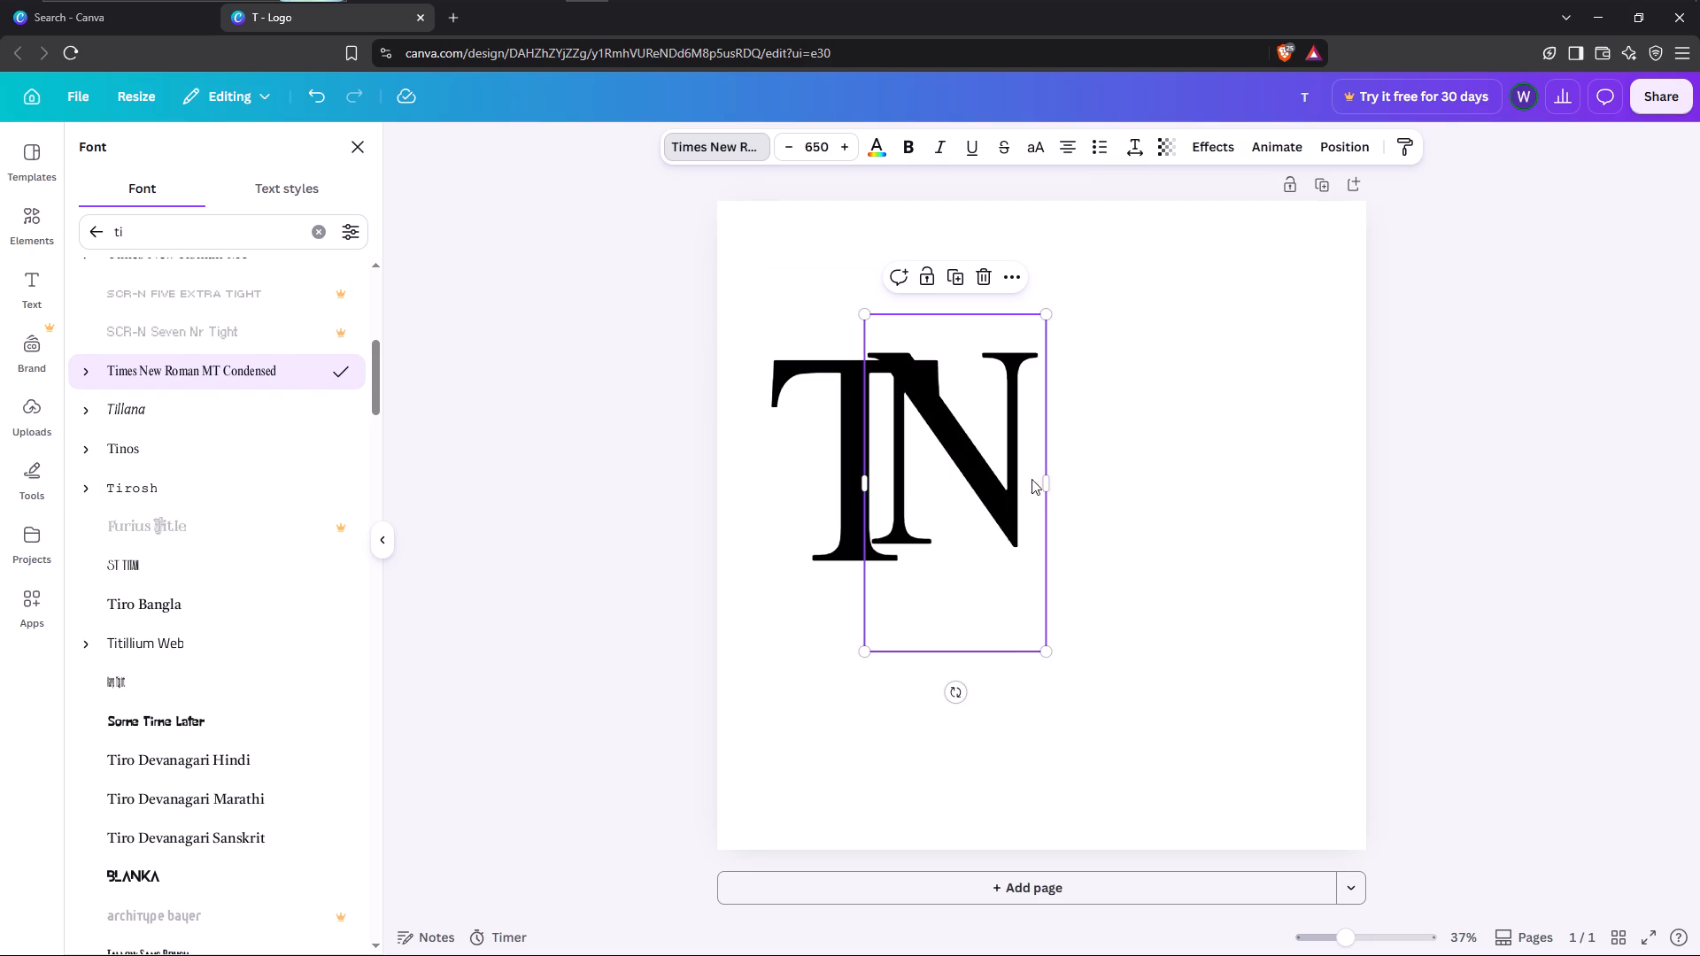
drag(968, 462, 978, 491)
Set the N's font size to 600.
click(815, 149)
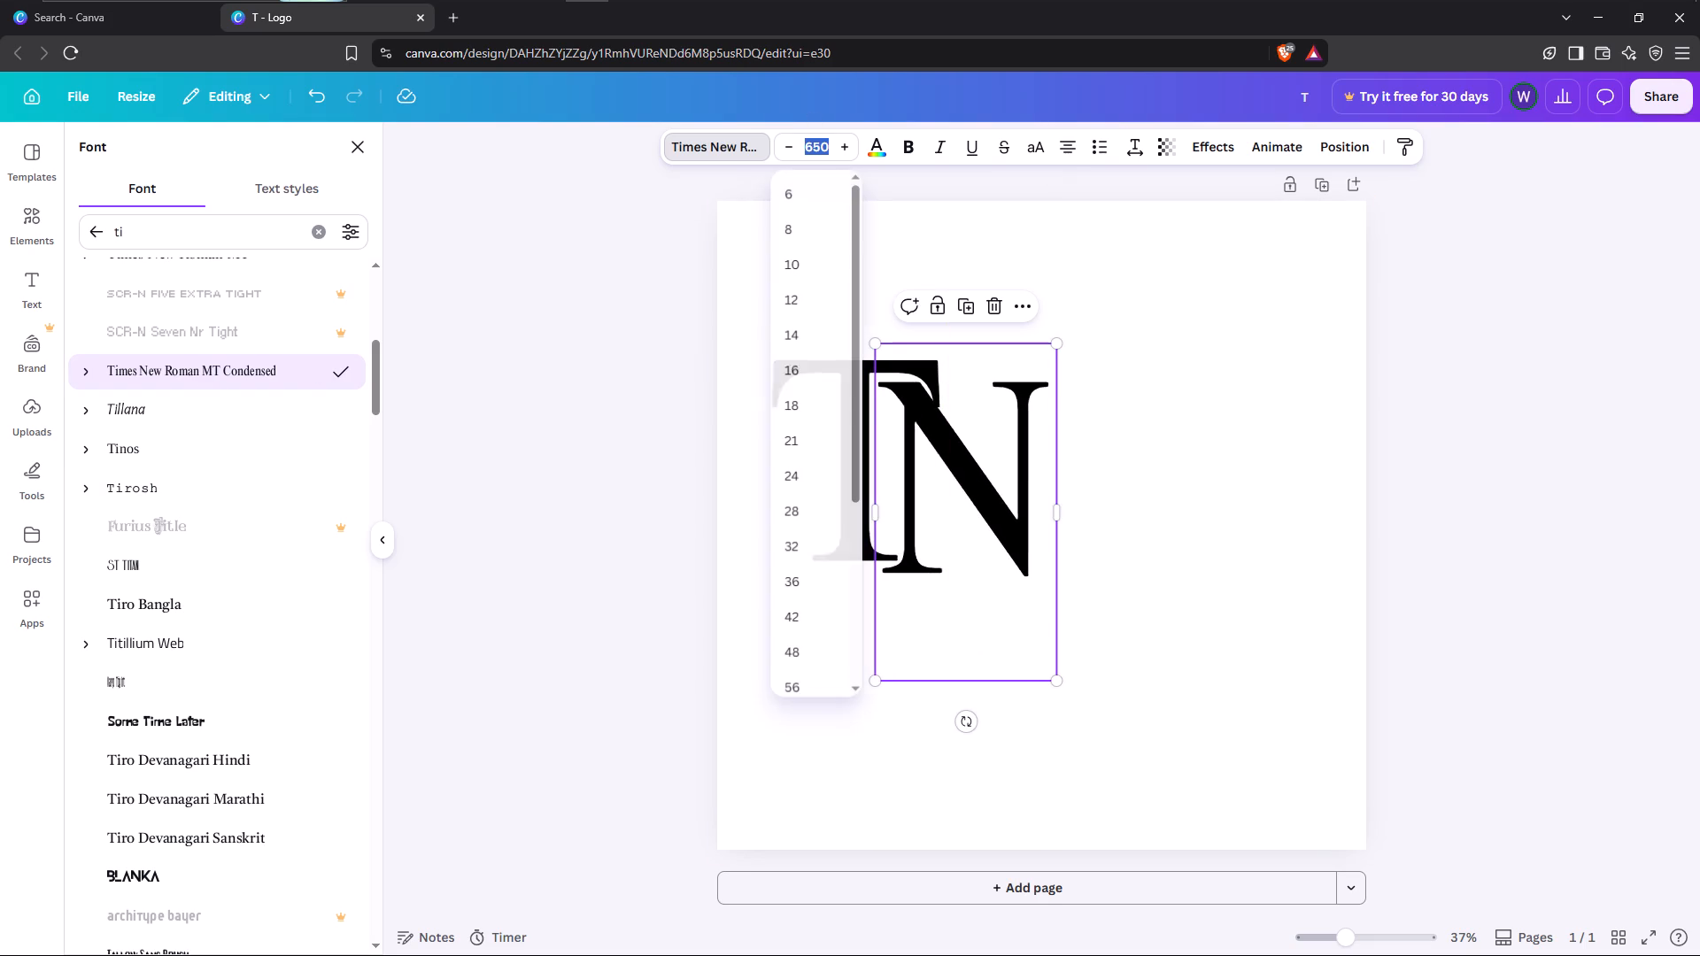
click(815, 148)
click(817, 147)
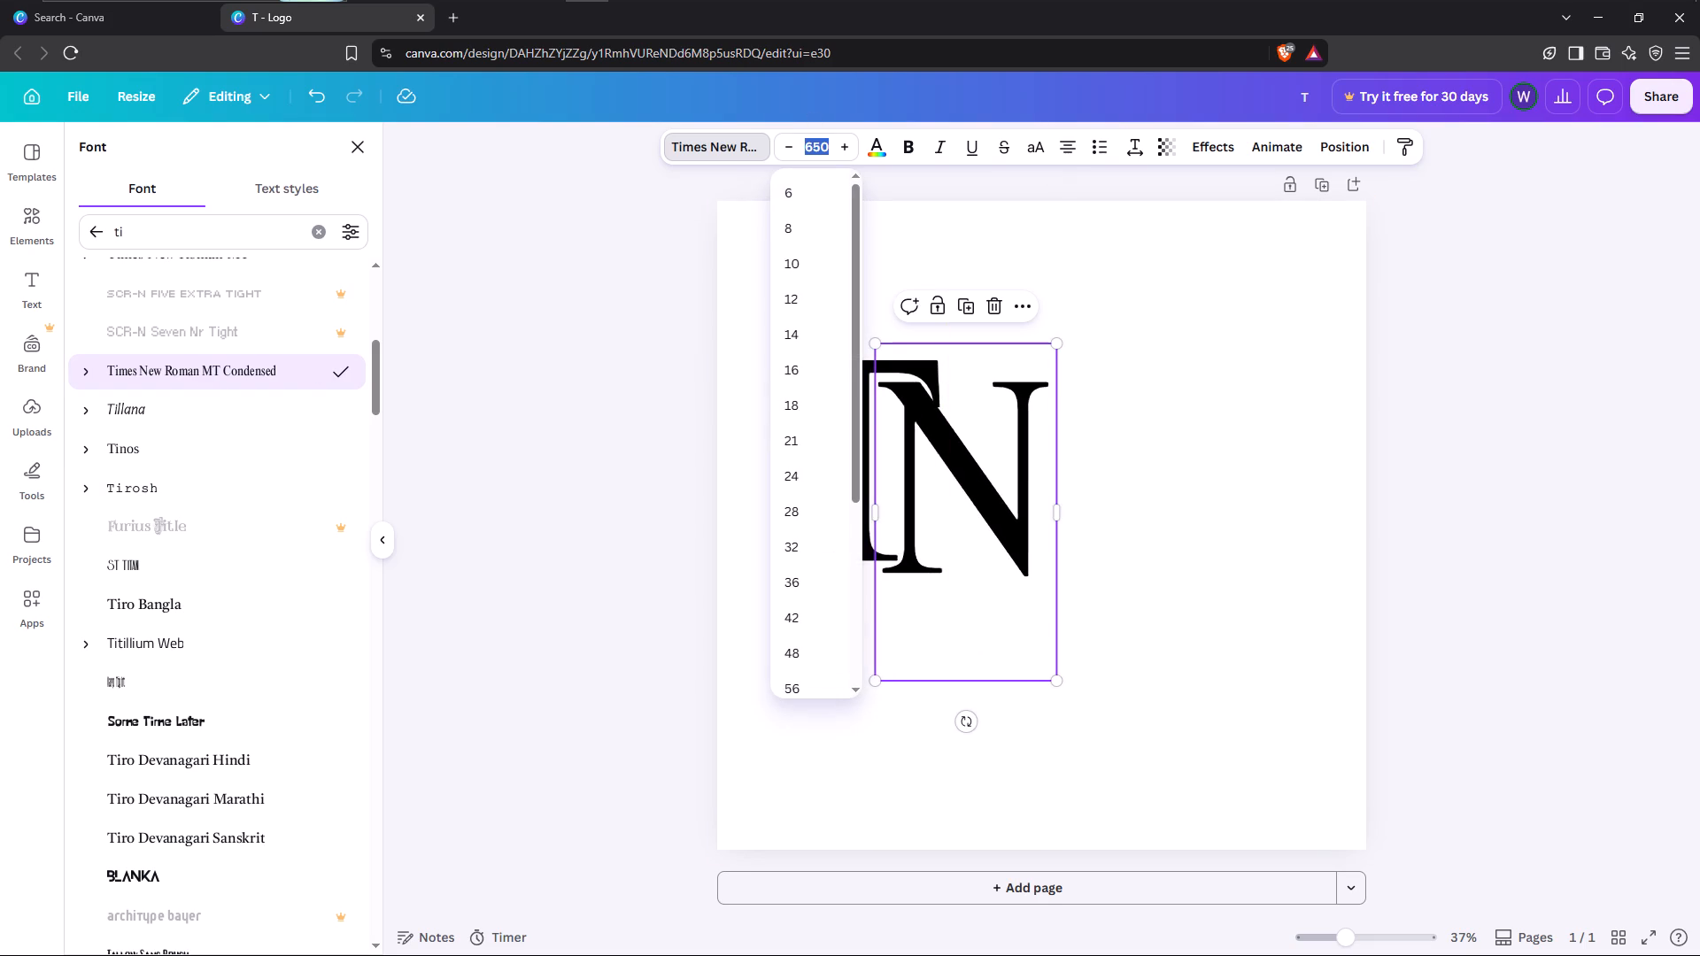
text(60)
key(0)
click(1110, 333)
Reduce the N's font size to 500.
click(977, 468)
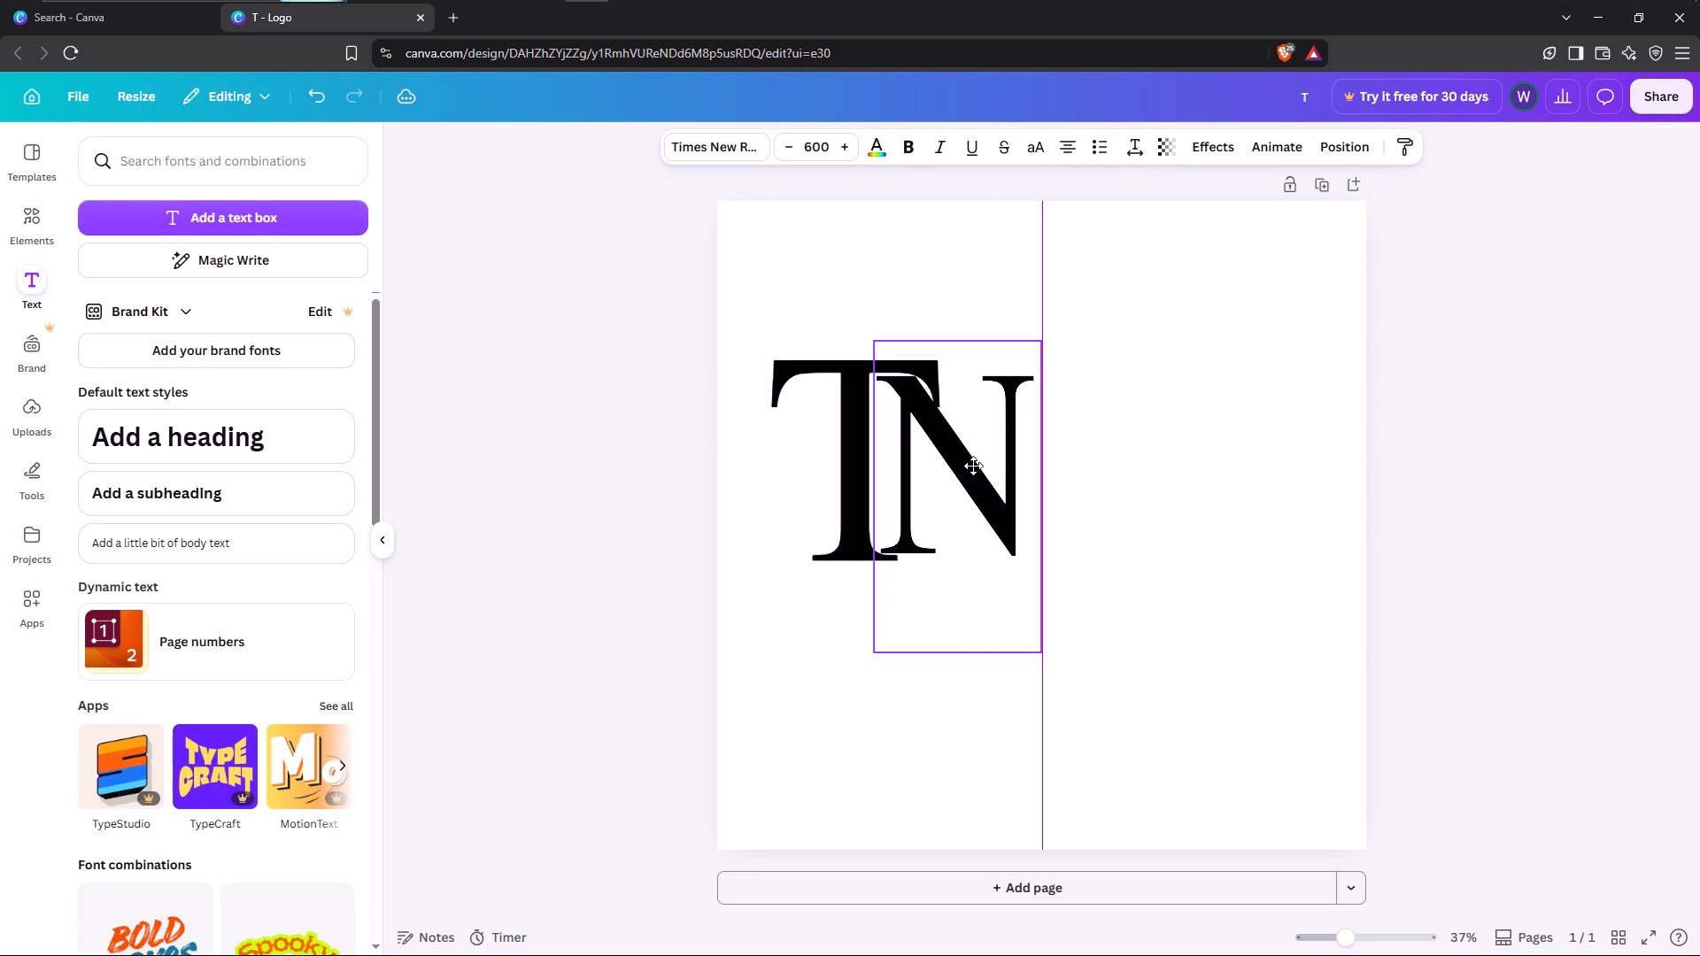
click(807, 150)
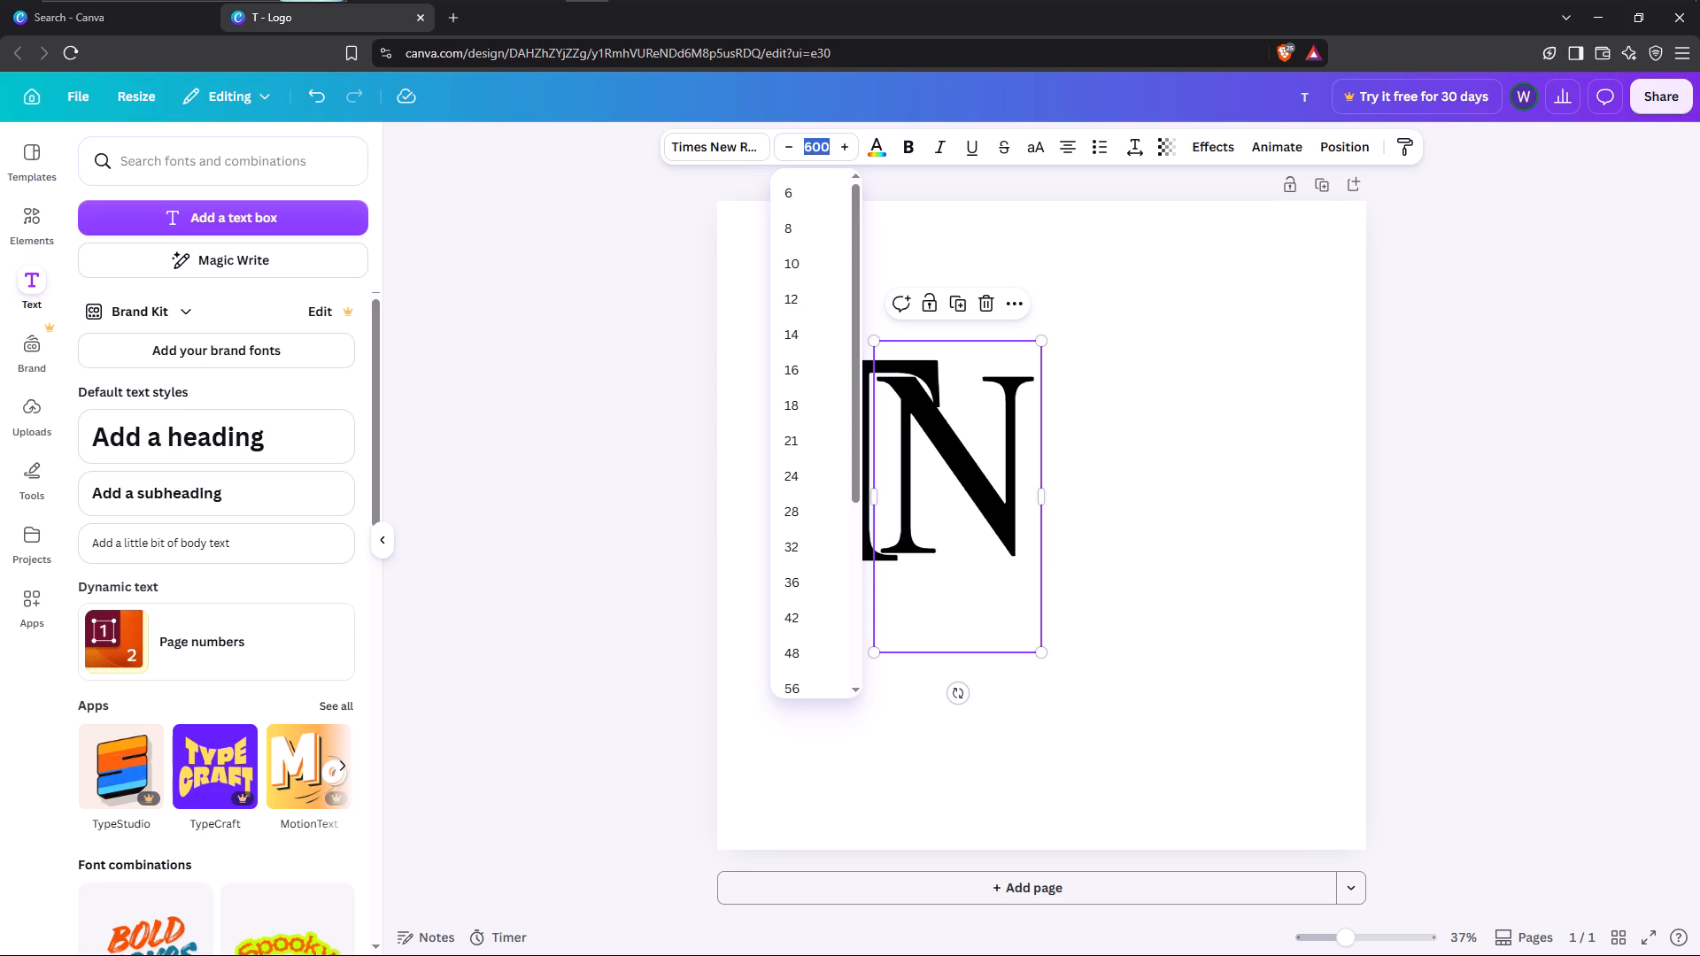
key(5)
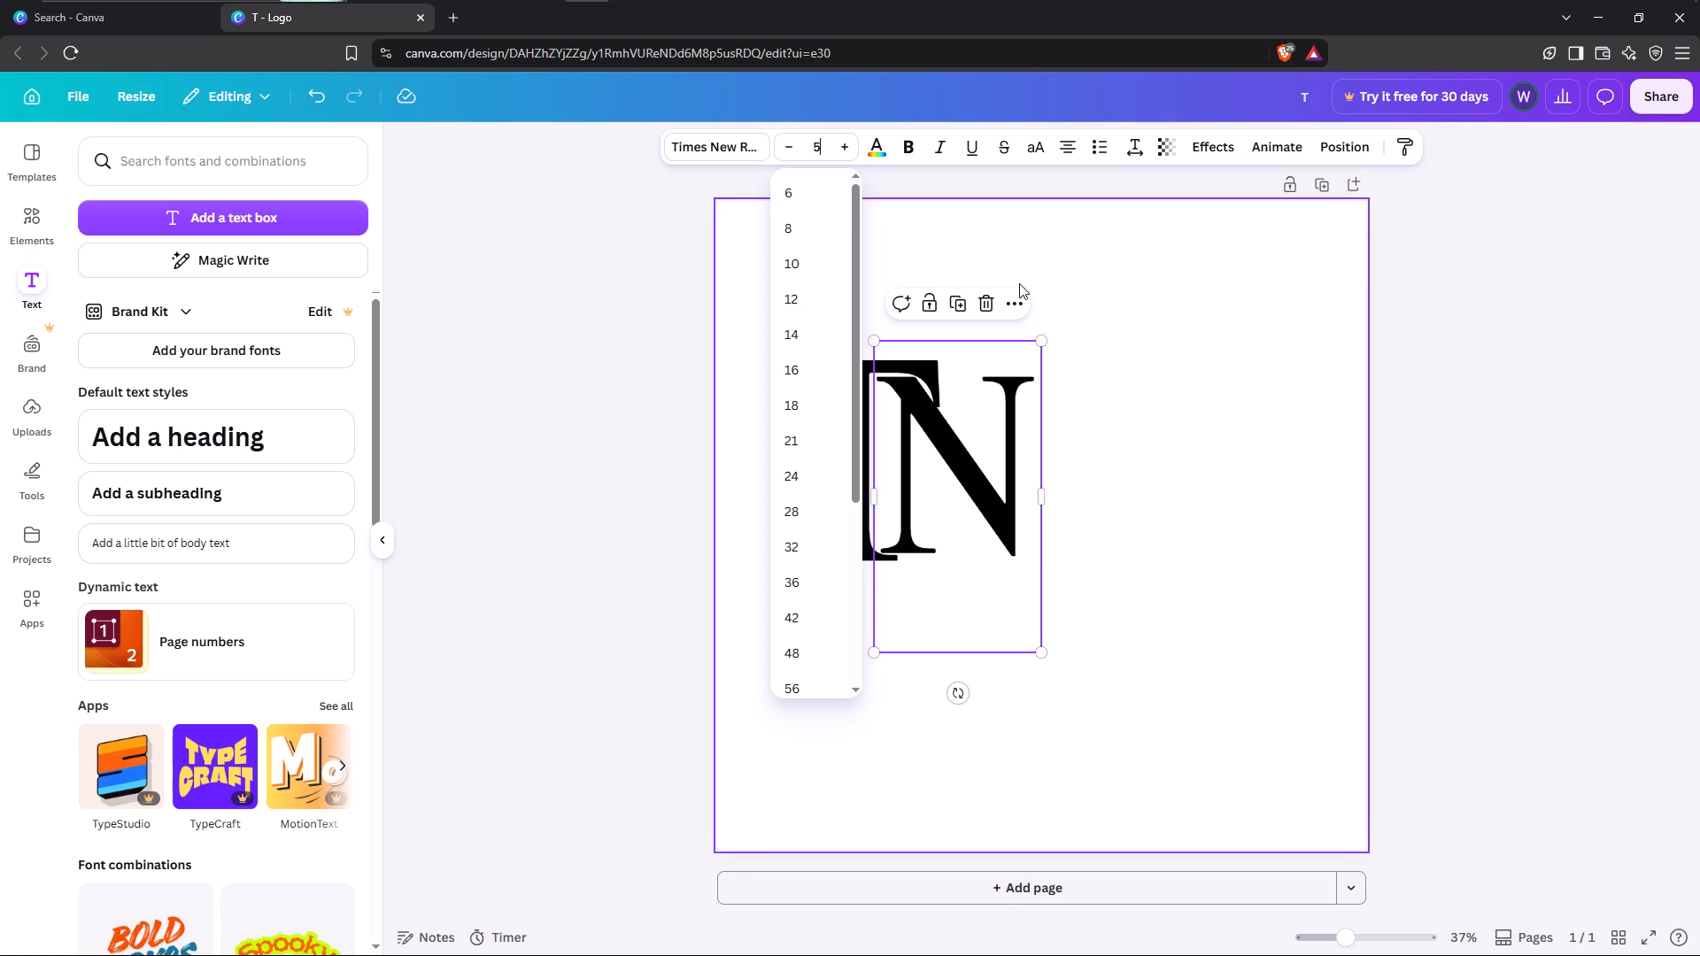
key(0)
key(0)
click(1062, 300)
Reposition the N against the T's stem, centring it on the T's text box edge and aligning the bottoms of both boxes.
drag(951, 433, 954, 436)
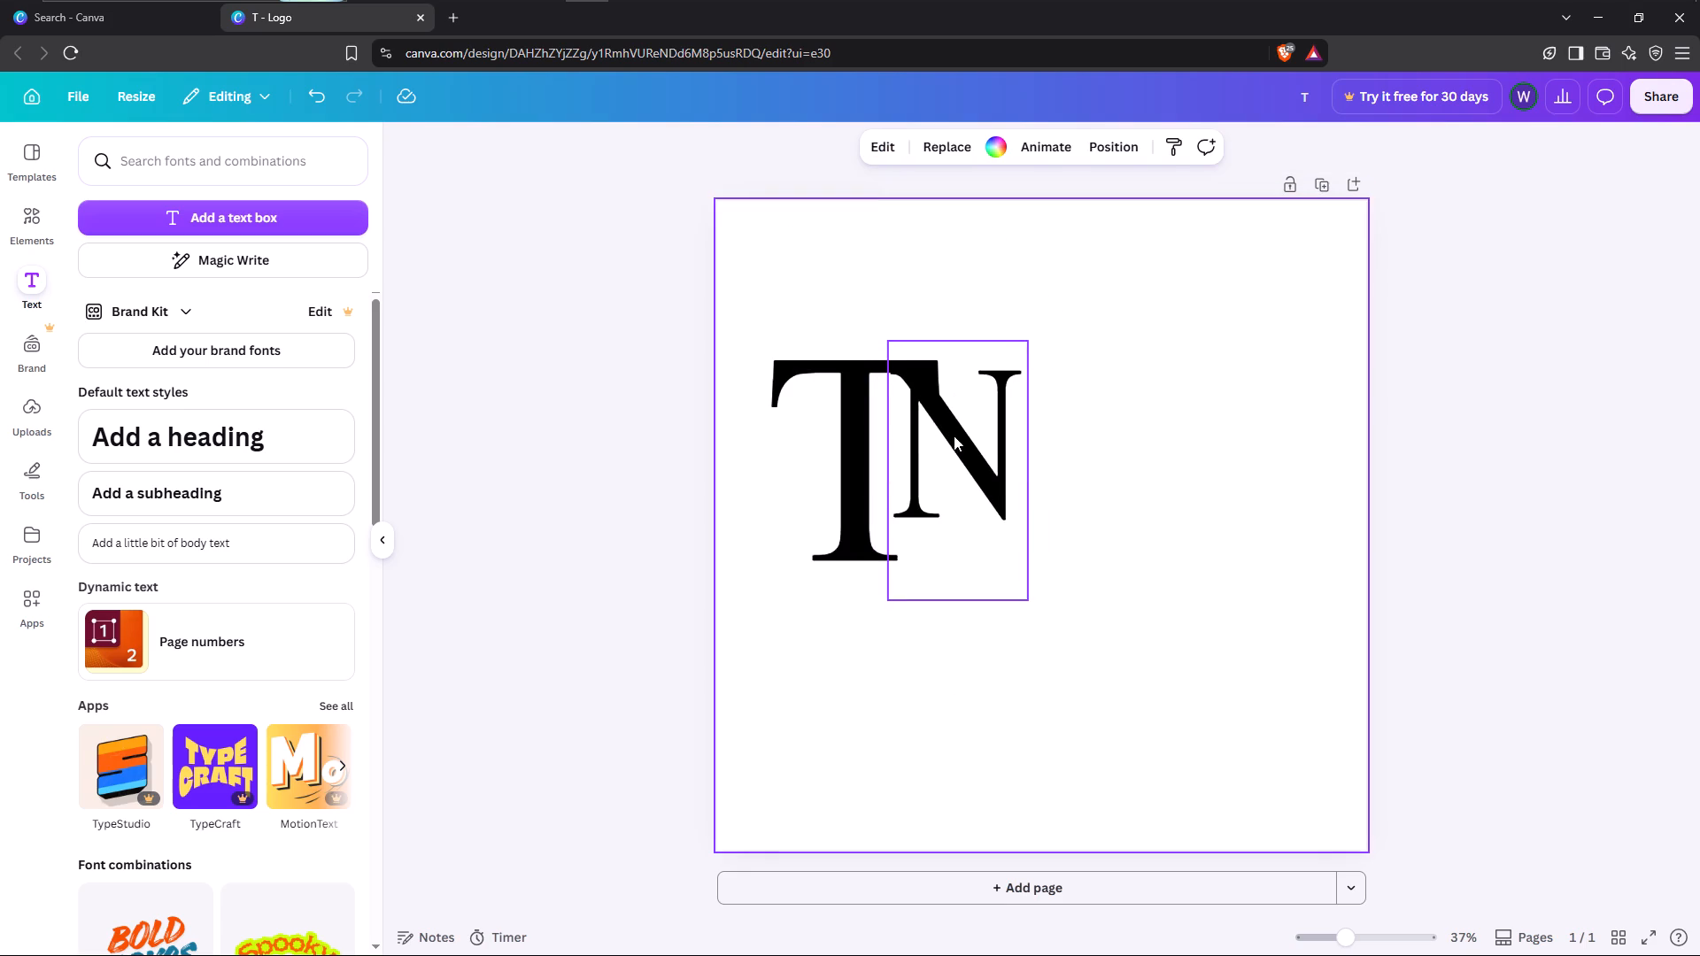
drag(954, 436, 940, 467)
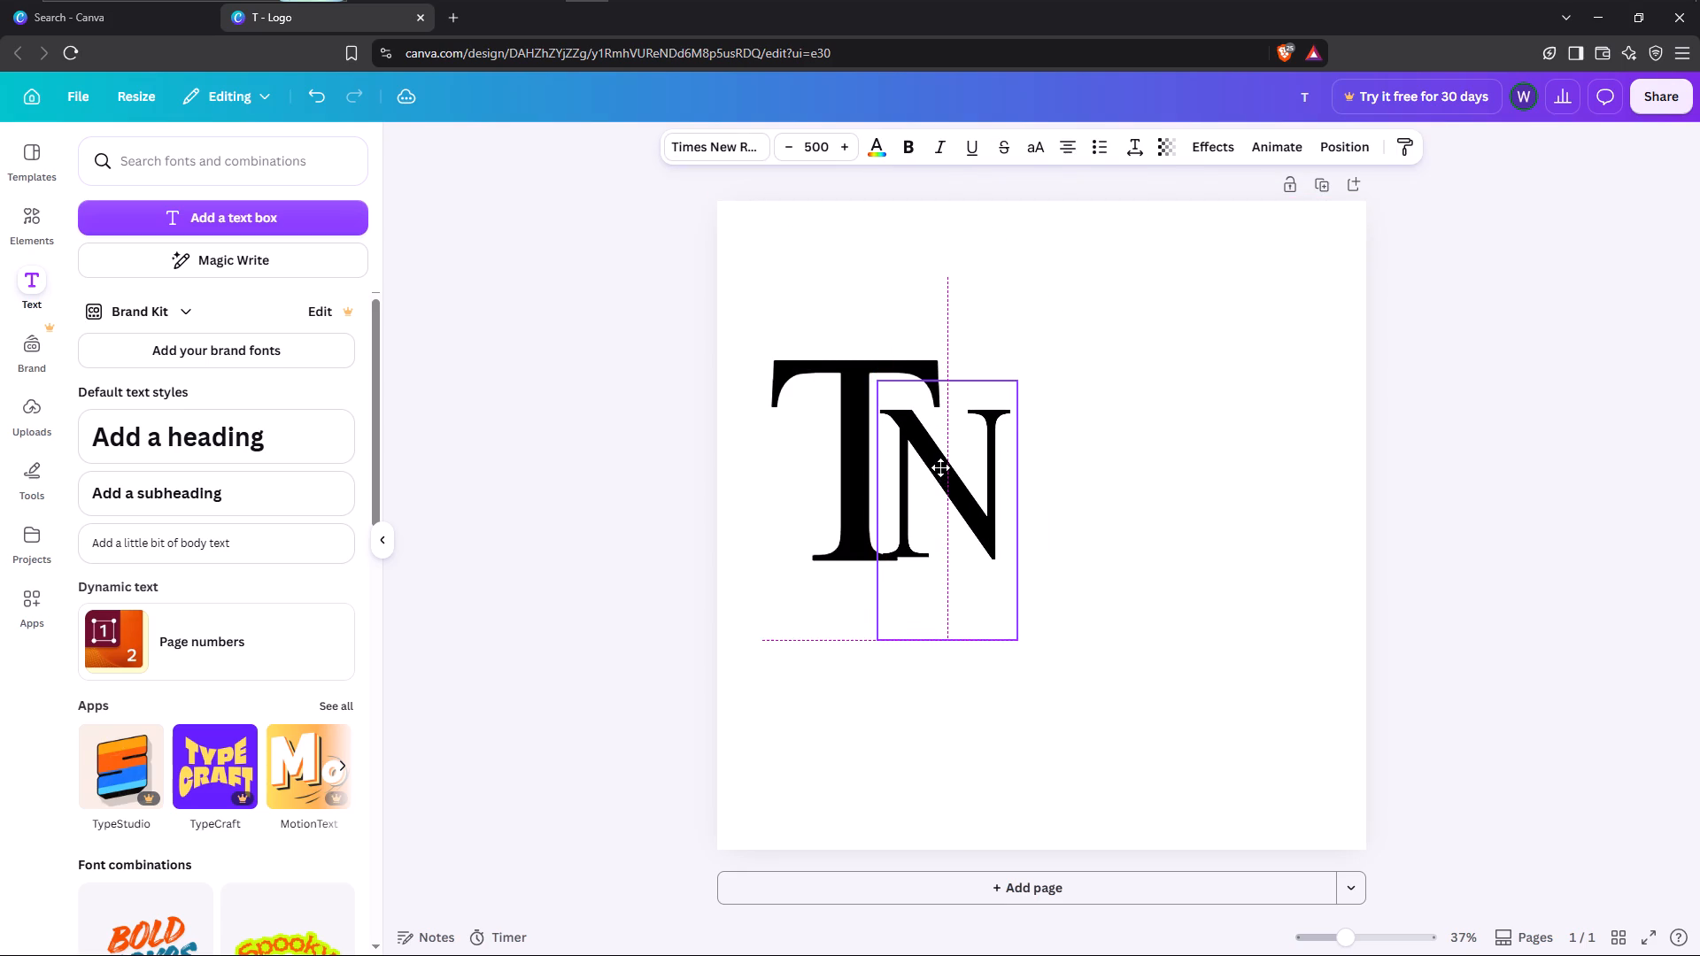
drag(940, 467, 953, 468)
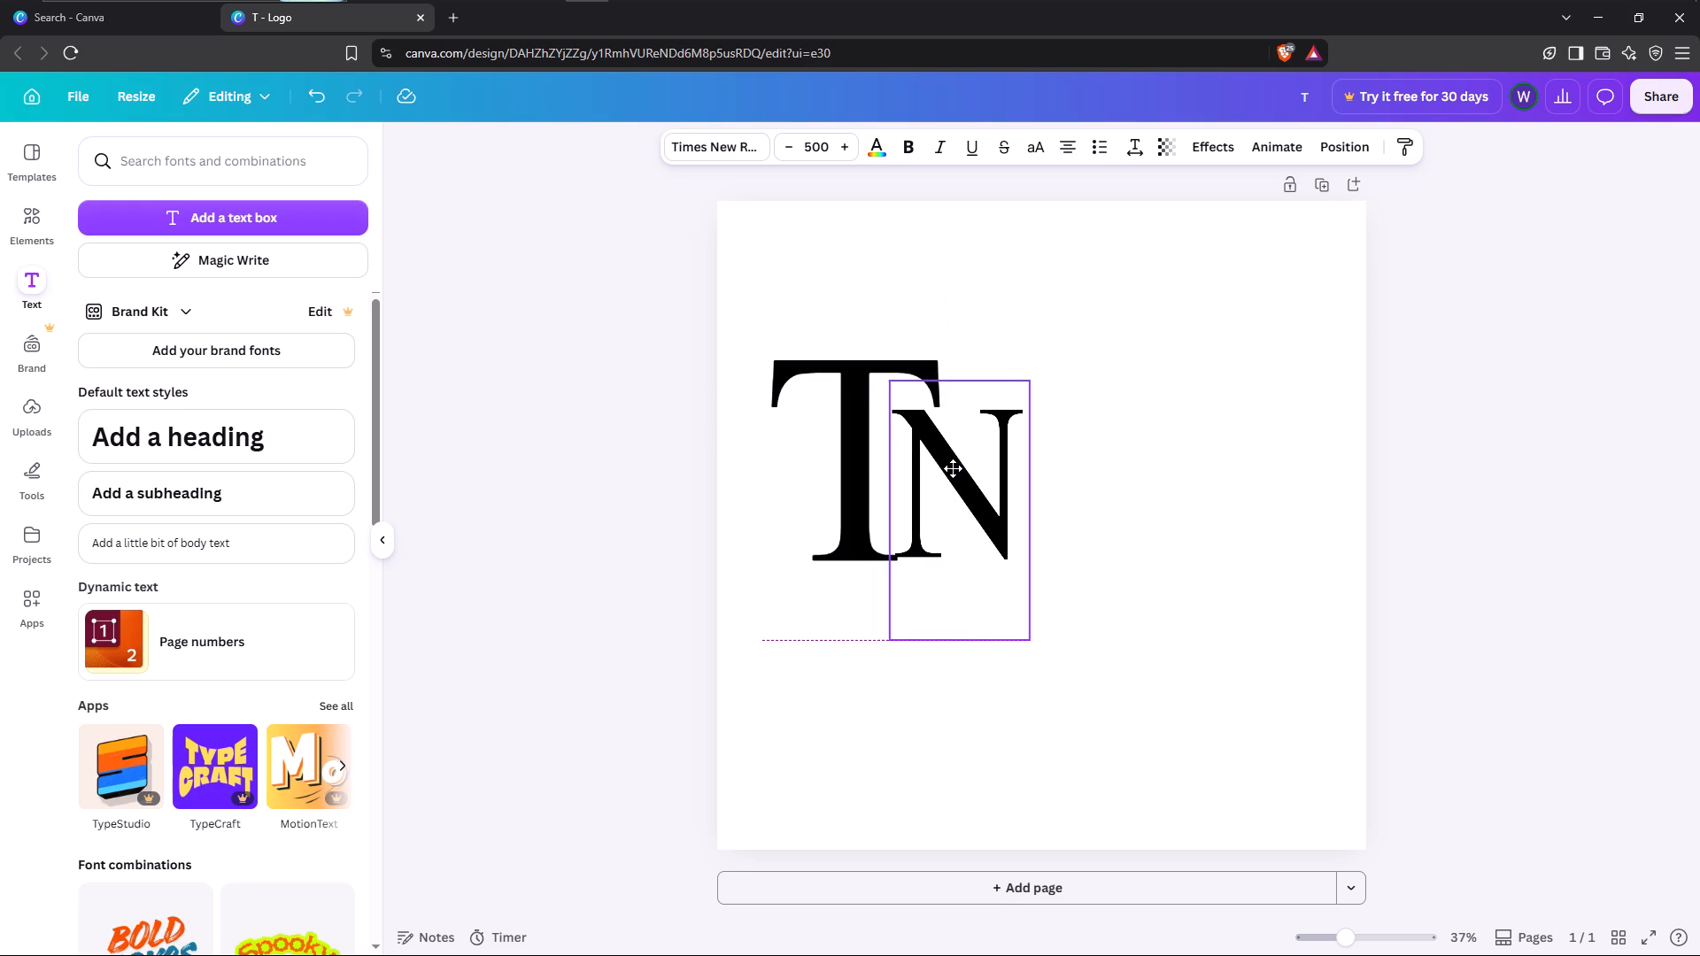
drag(953, 468, 945, 466)
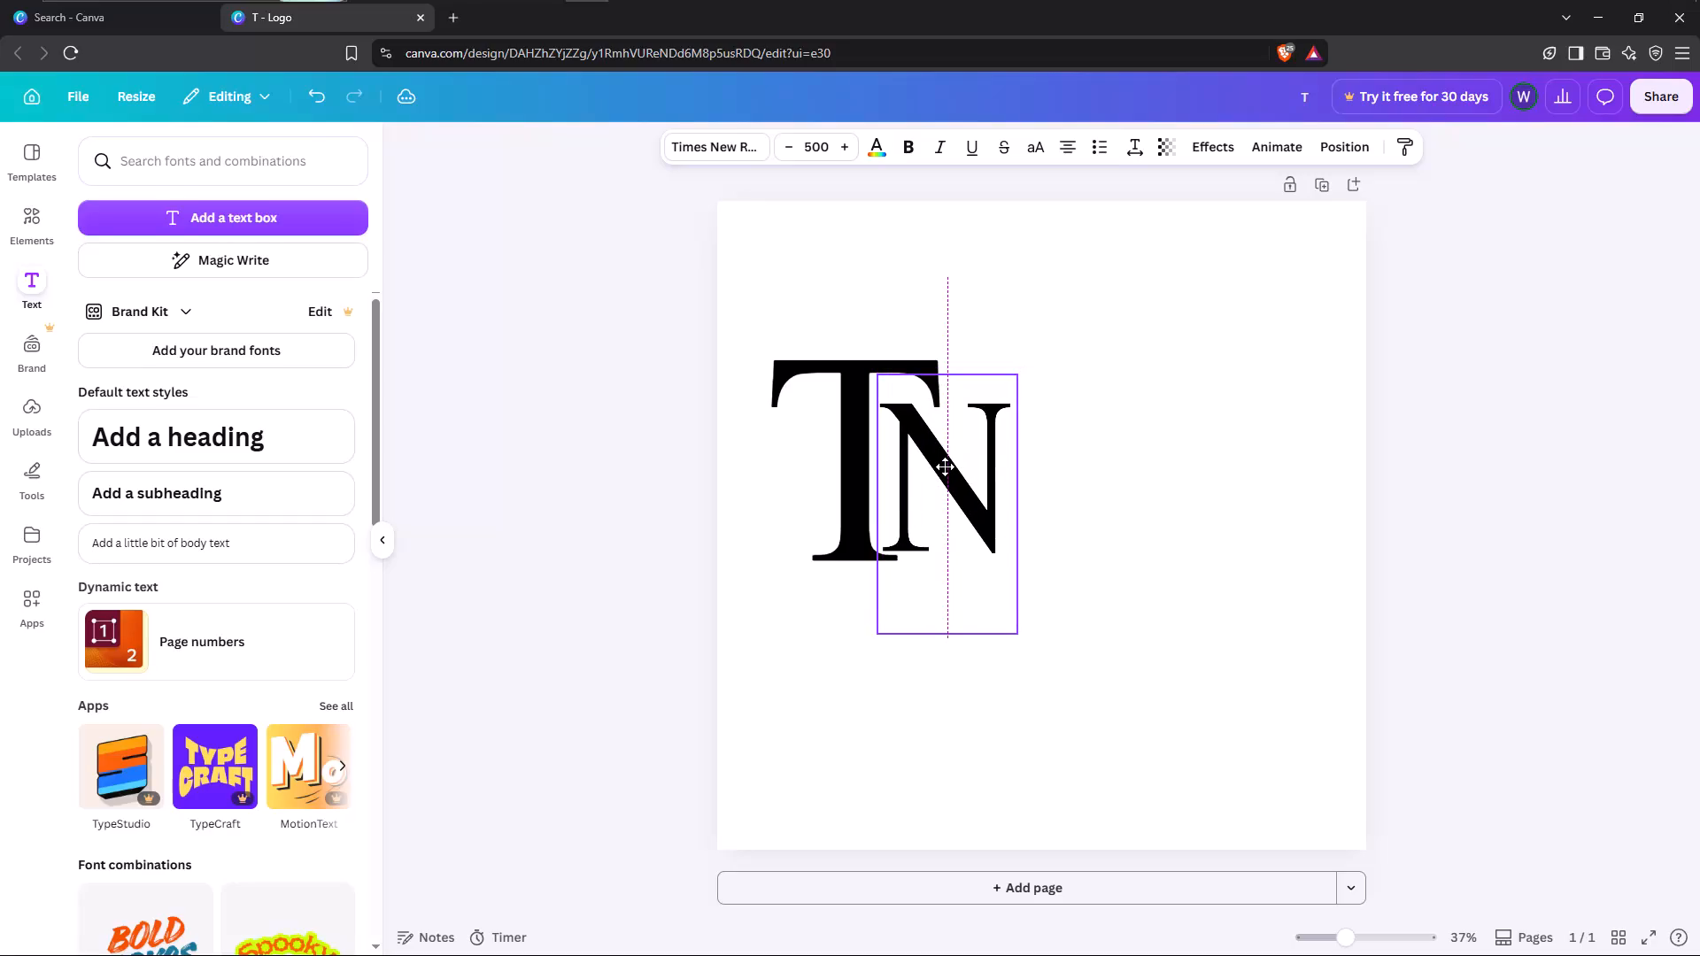
drag(945, 466, 944, 471)
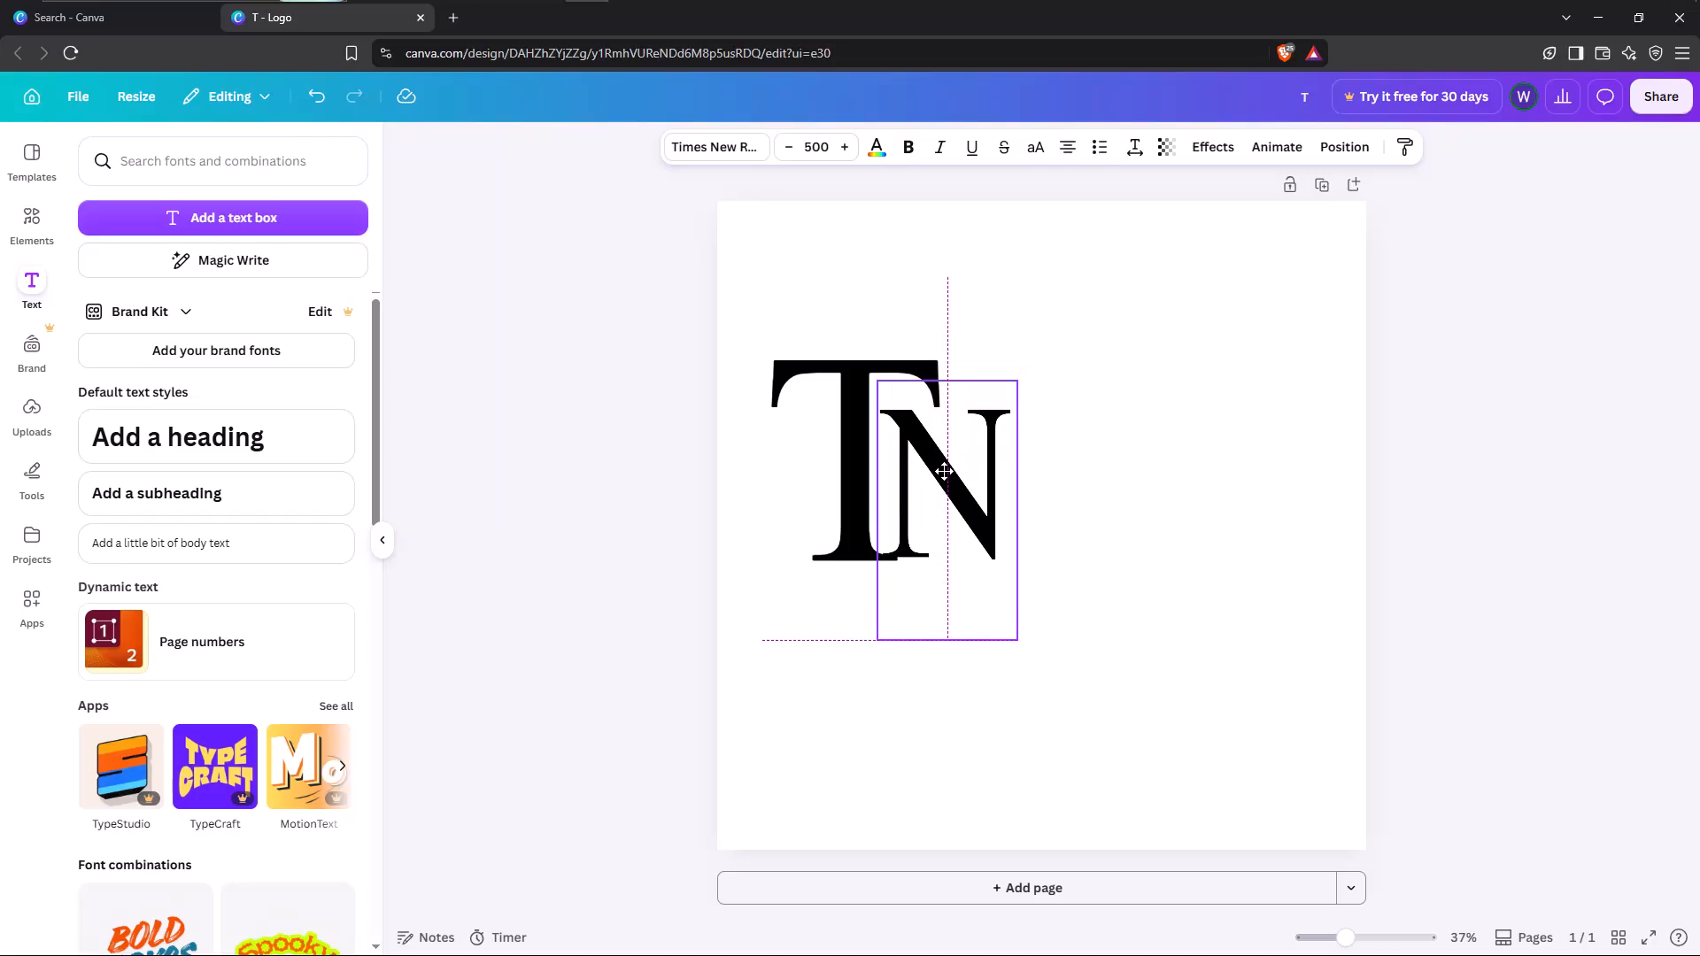
drag(944, 471, 944, 481)
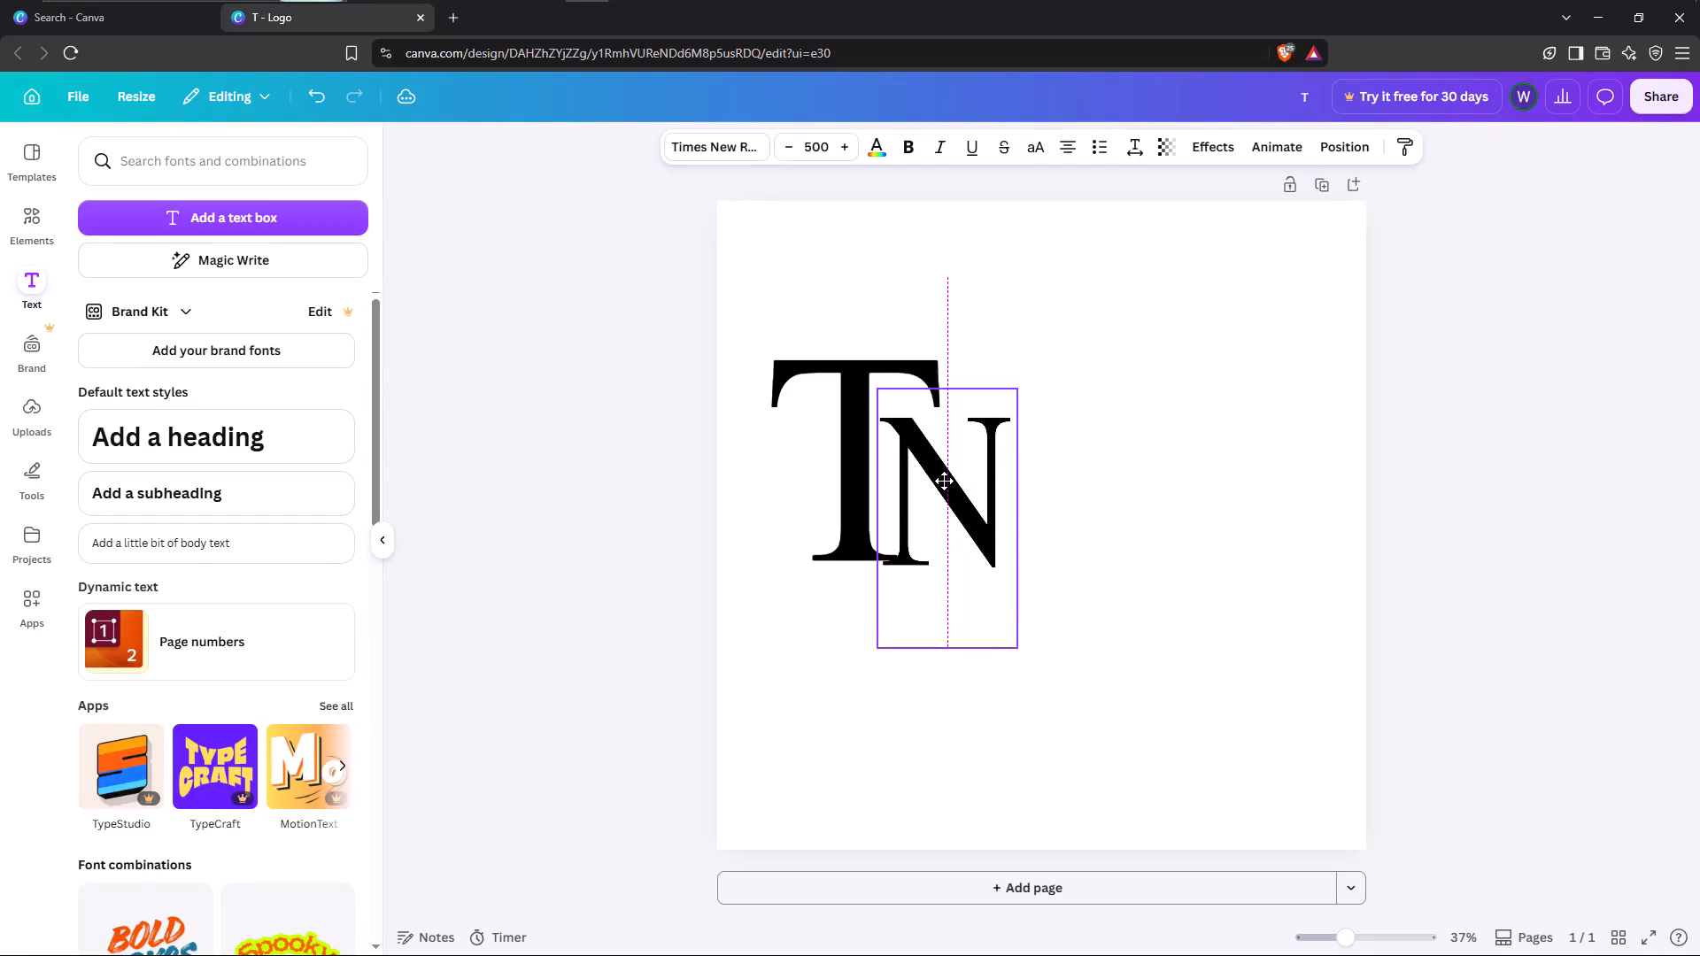
drag(944, 481, 944, 475)
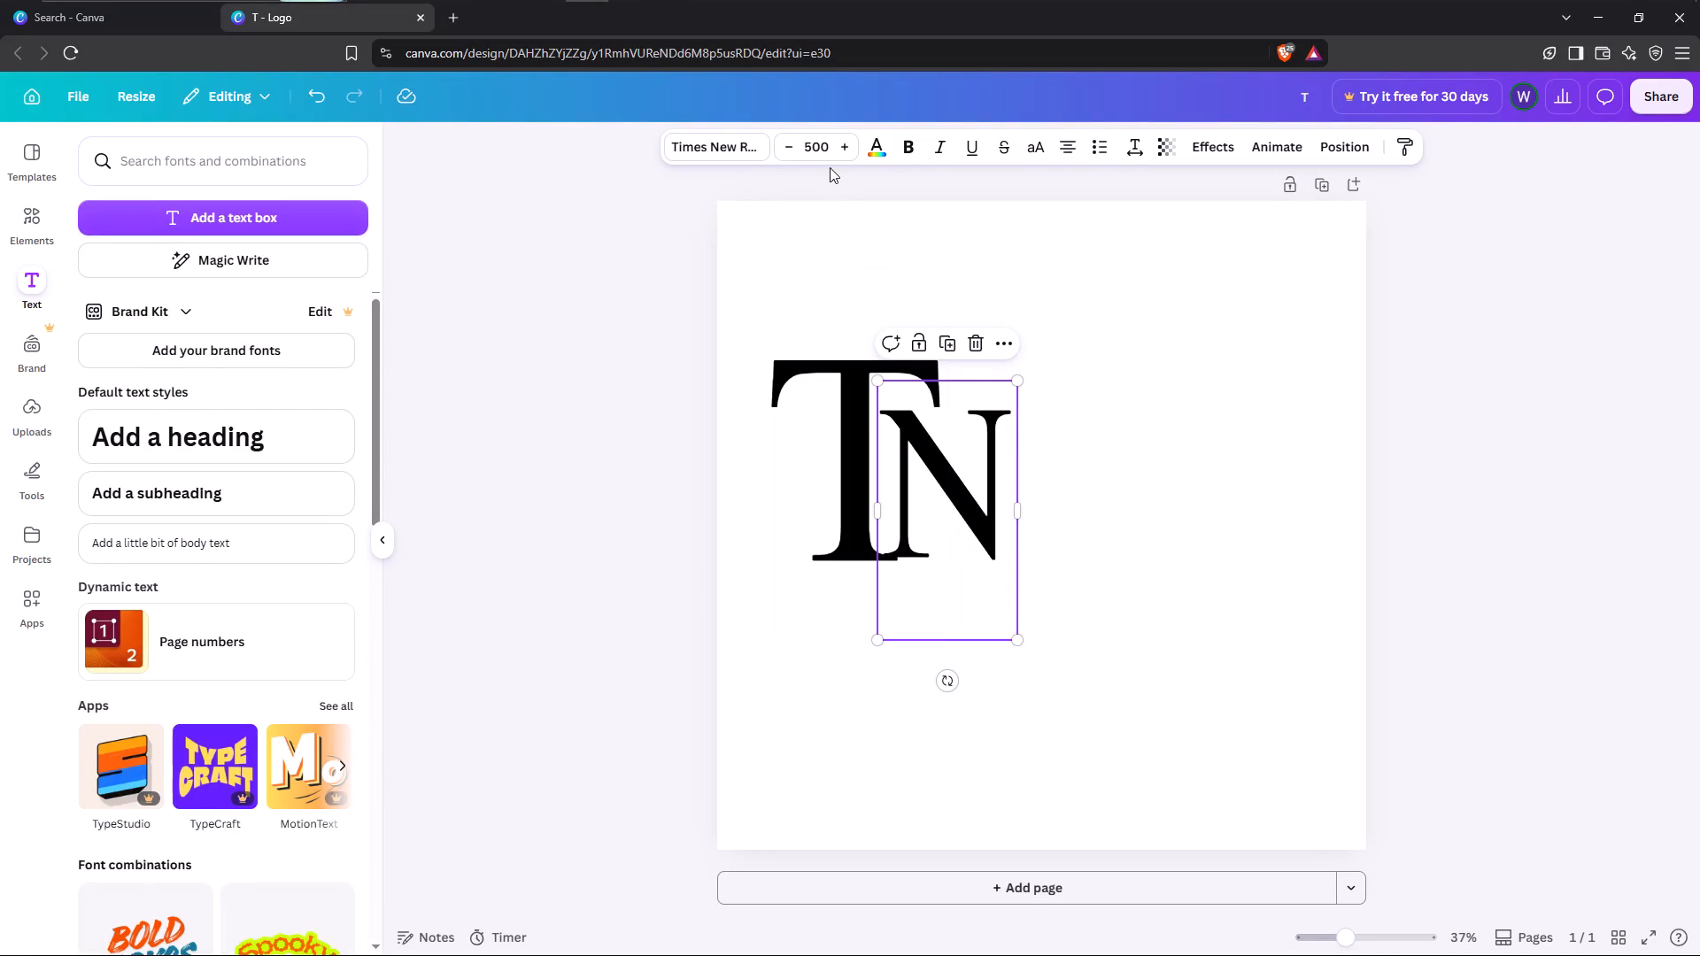
Increase the N's font size to 507.
triple_click(841, 145)
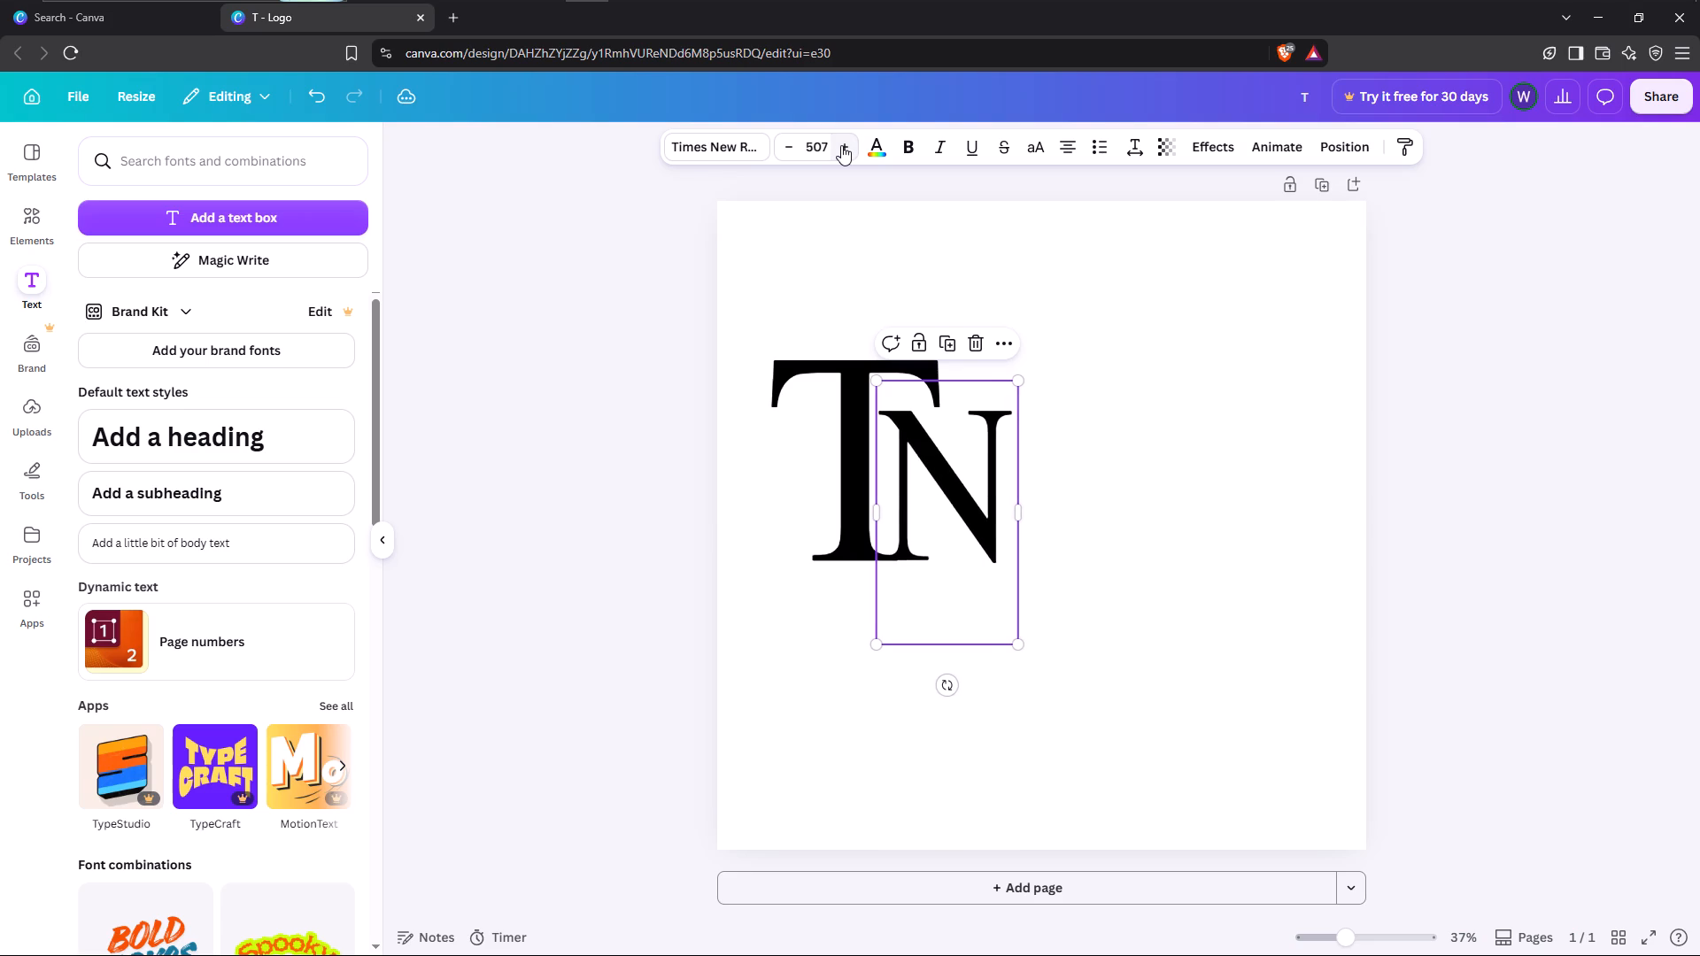
click(1219, 399)
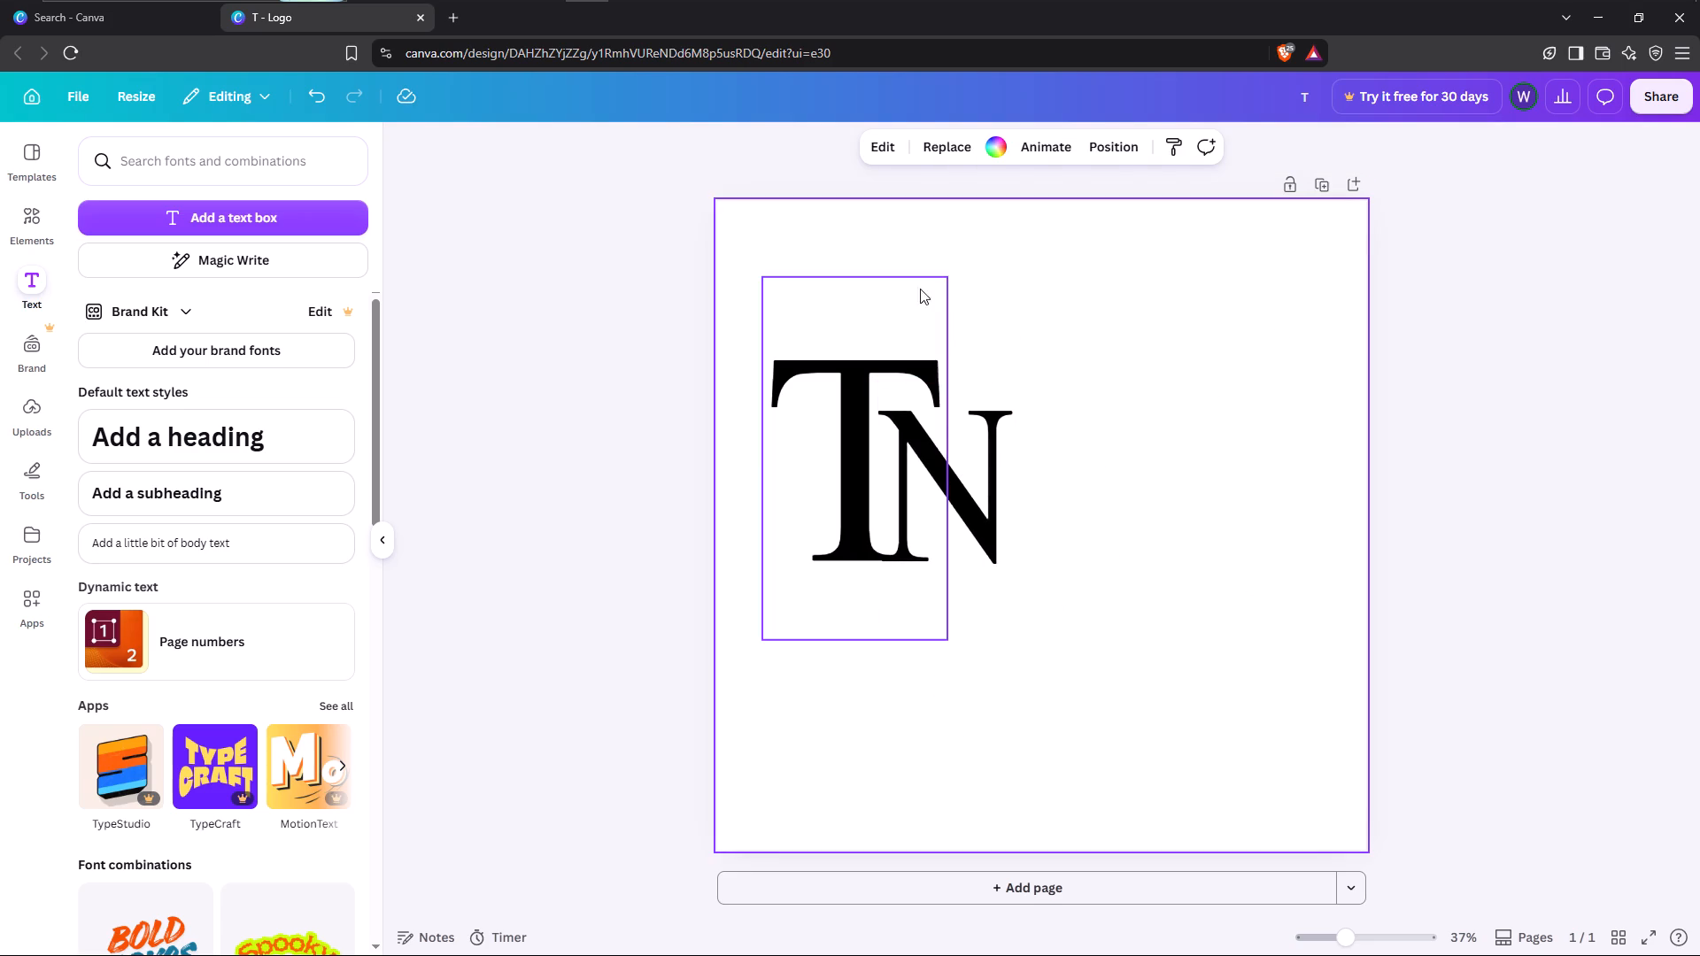
Add a text box reading "TENNEX" at font size 100.
click(206, 216)
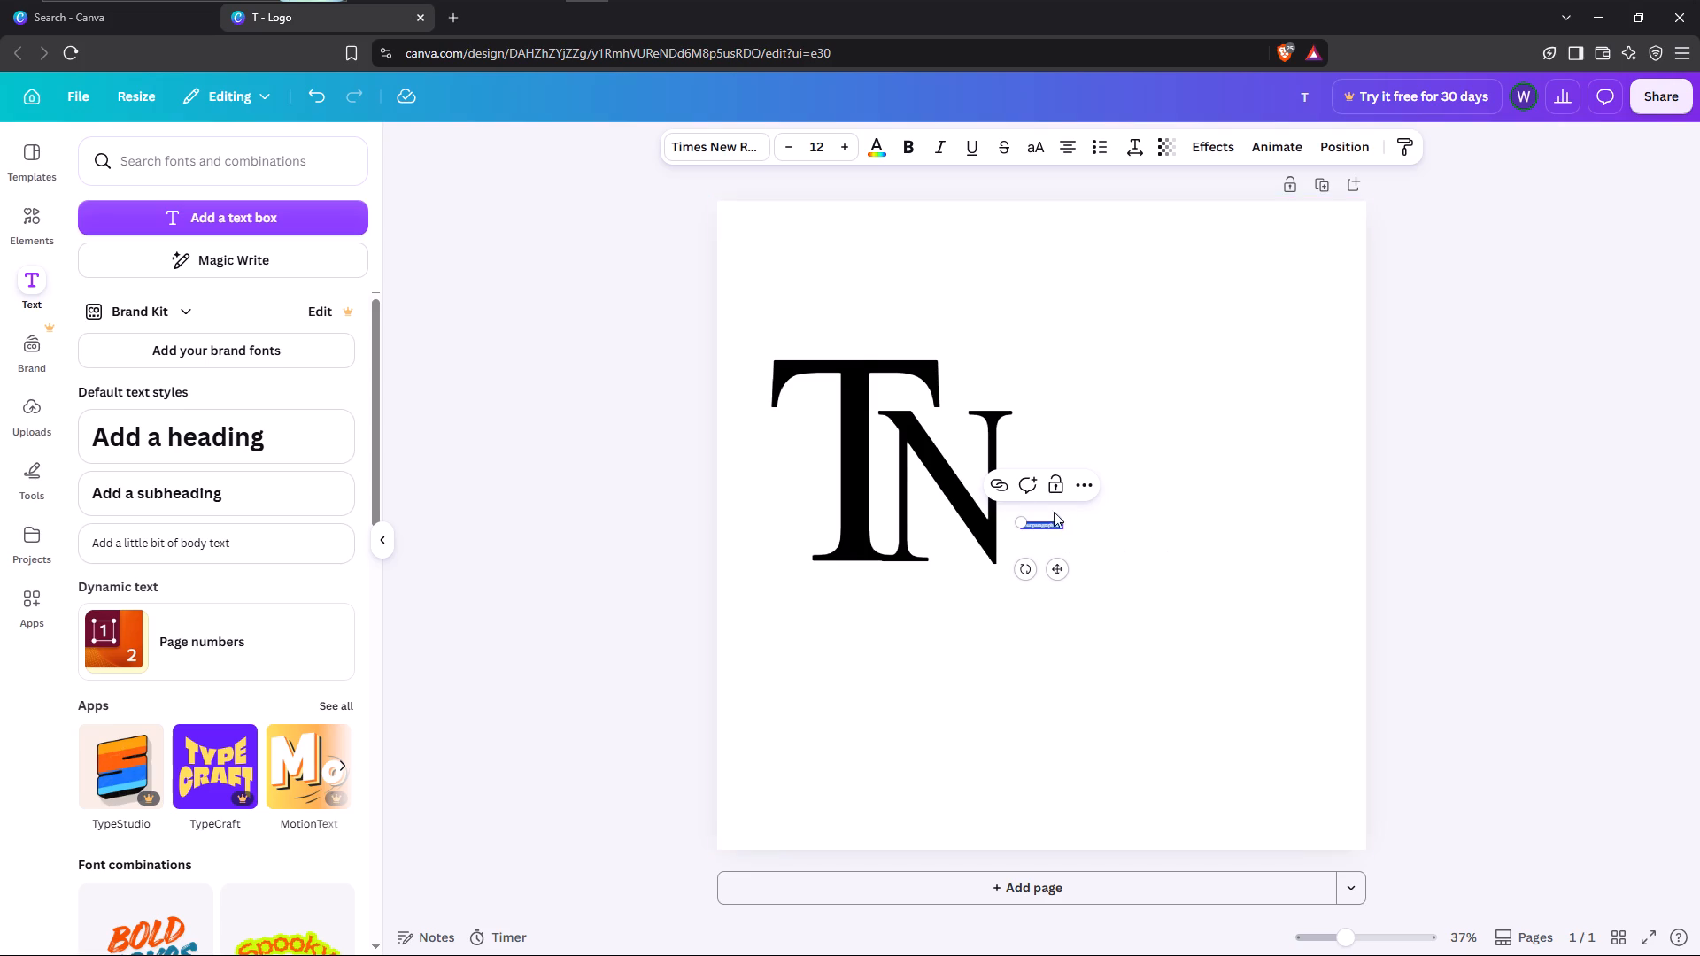
click(846, 154)
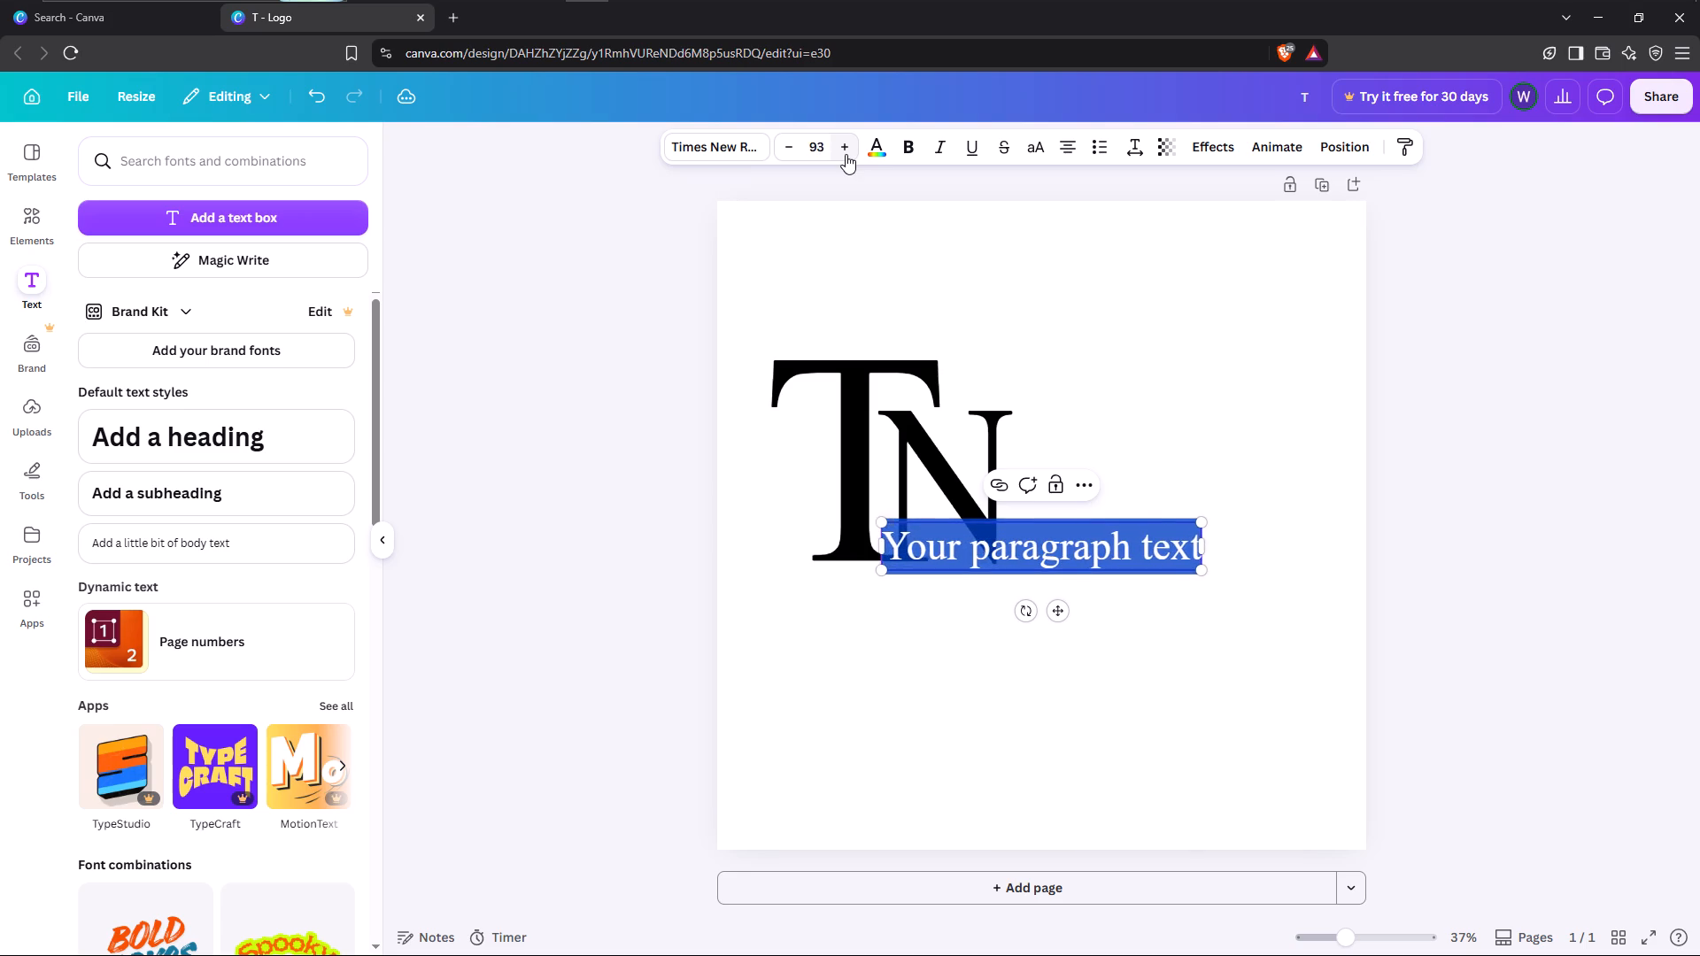
triple_click(796, 151)
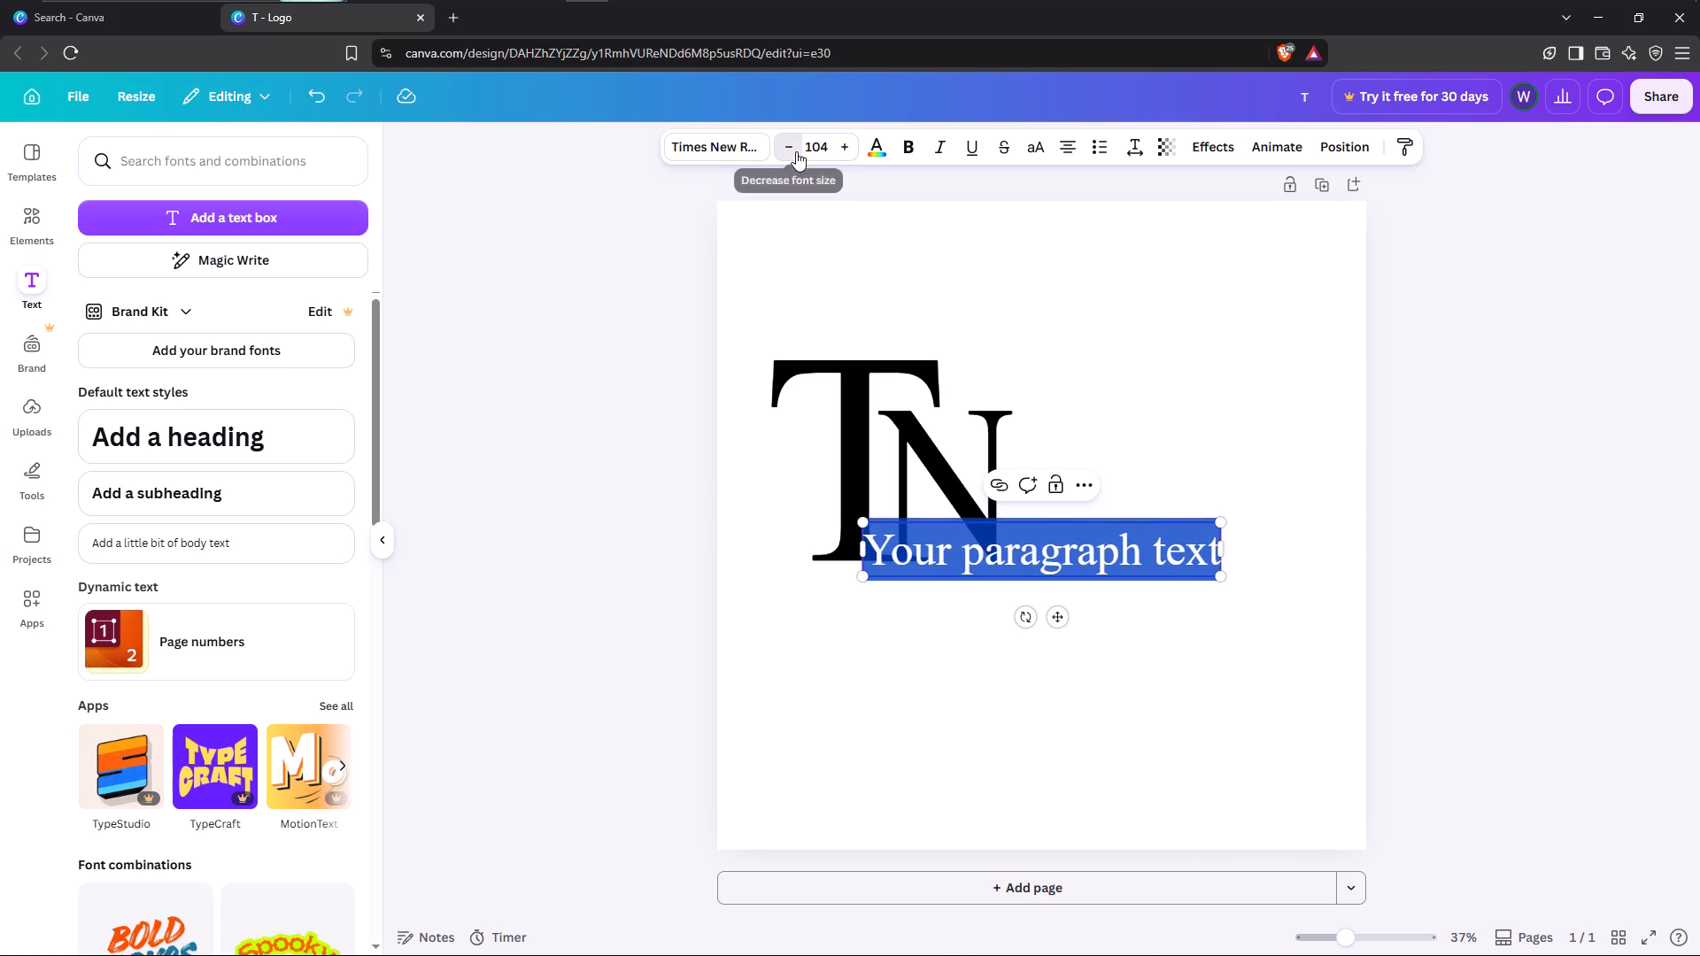
click(803, 154)
click(790, 147)
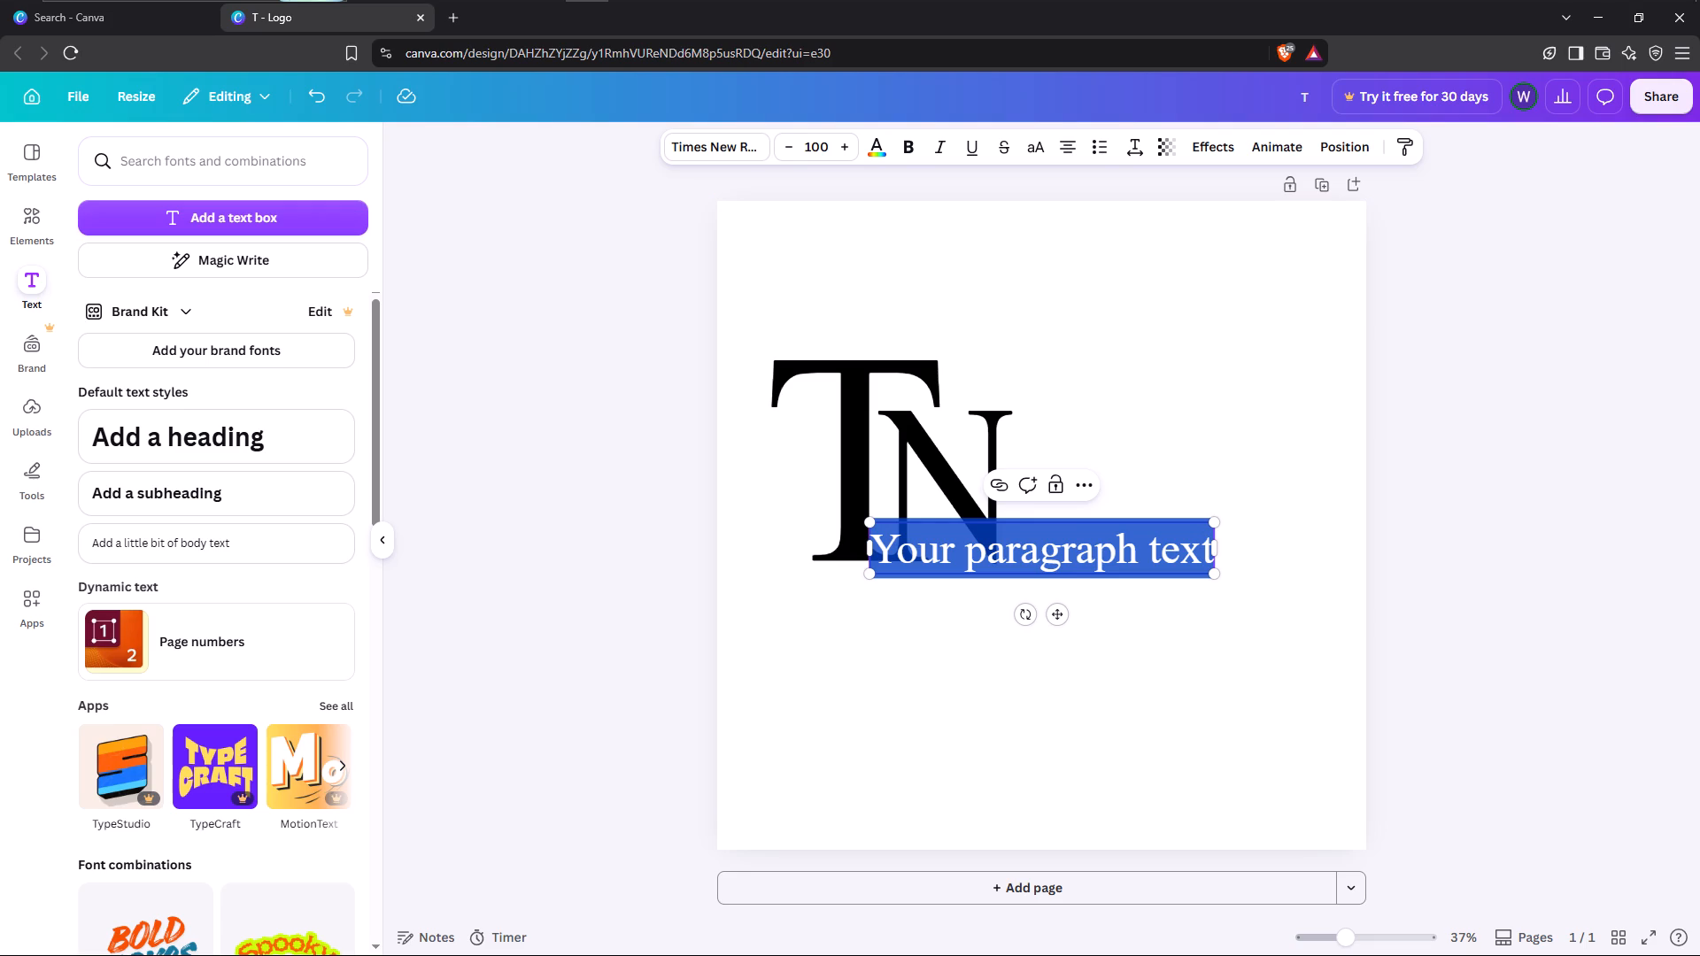
key(shift+t)
text(ENNEX)
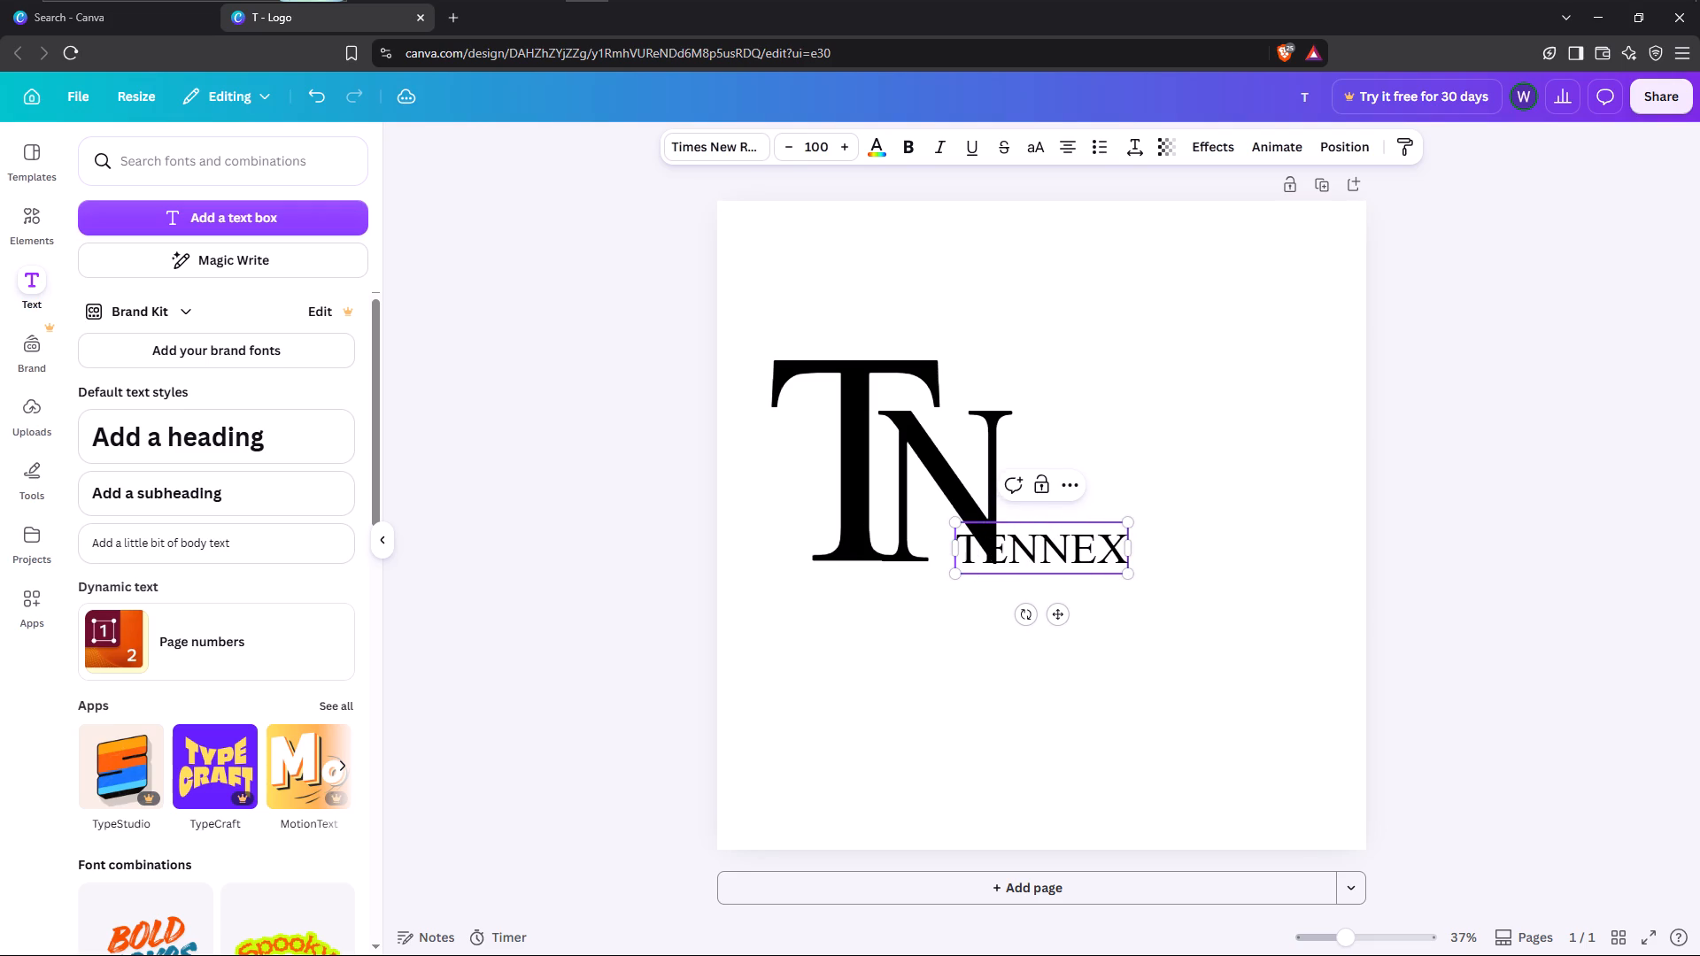
click(926, 721)
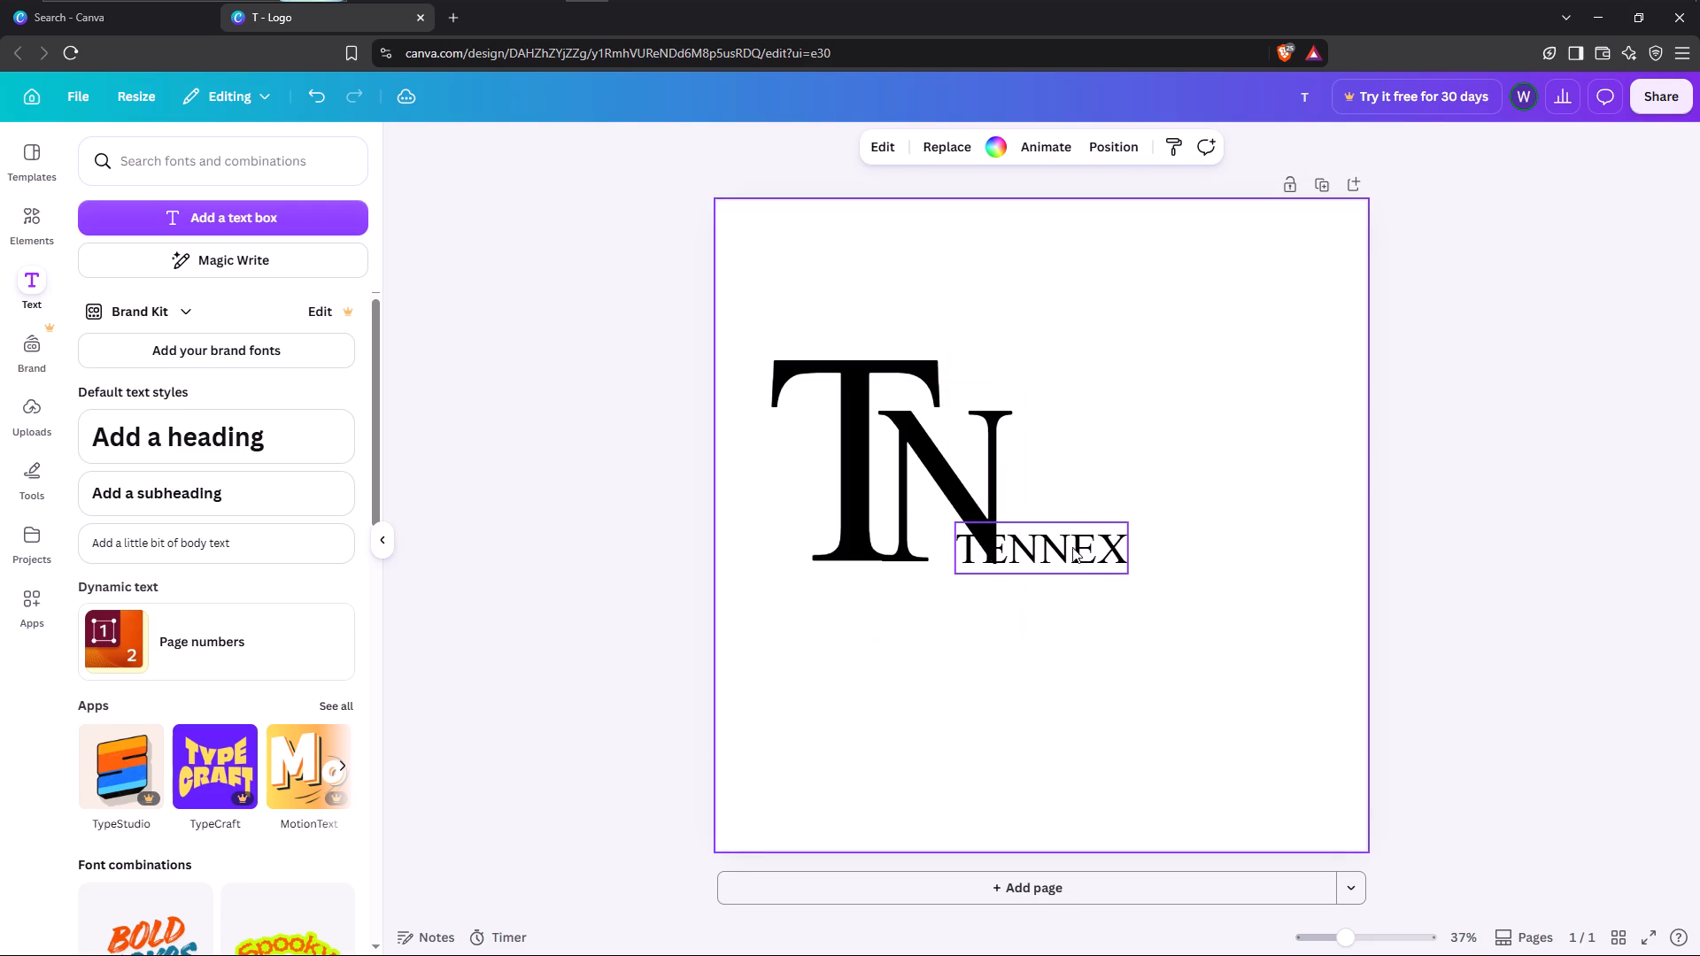
Place the TENNEX text just beside the N's outer edge, vertically centred with the T's text box.
drag(1063, 545, 1122, 483)
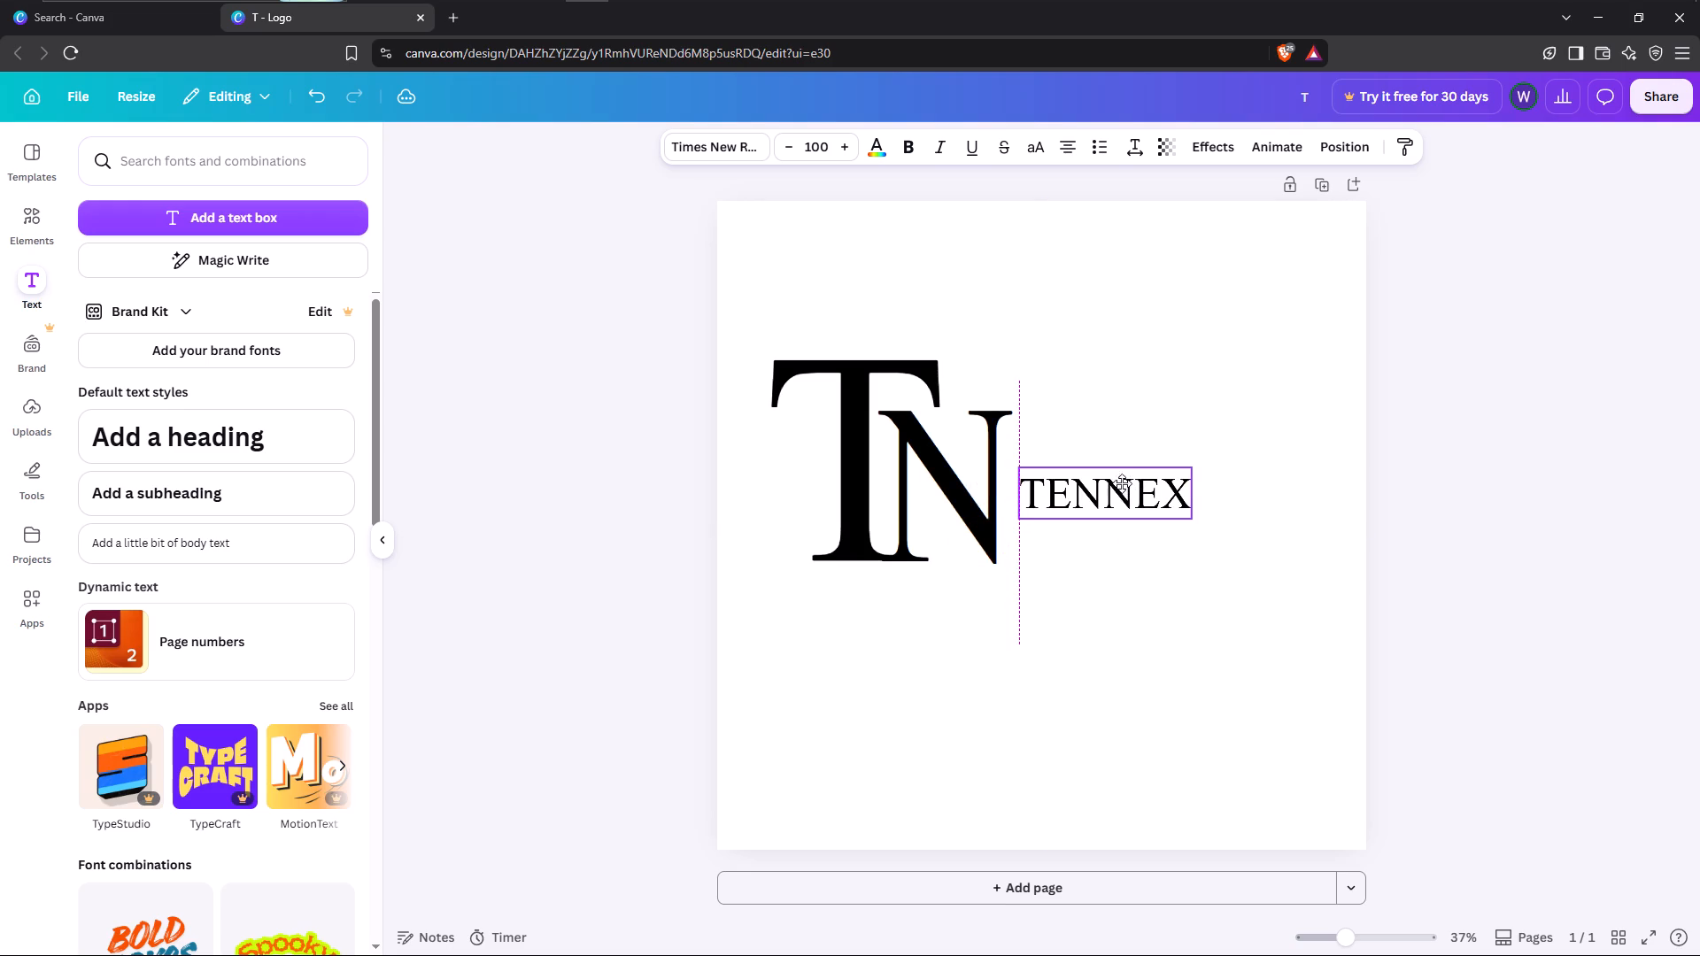
drag(1122, 483, 1123, 489)
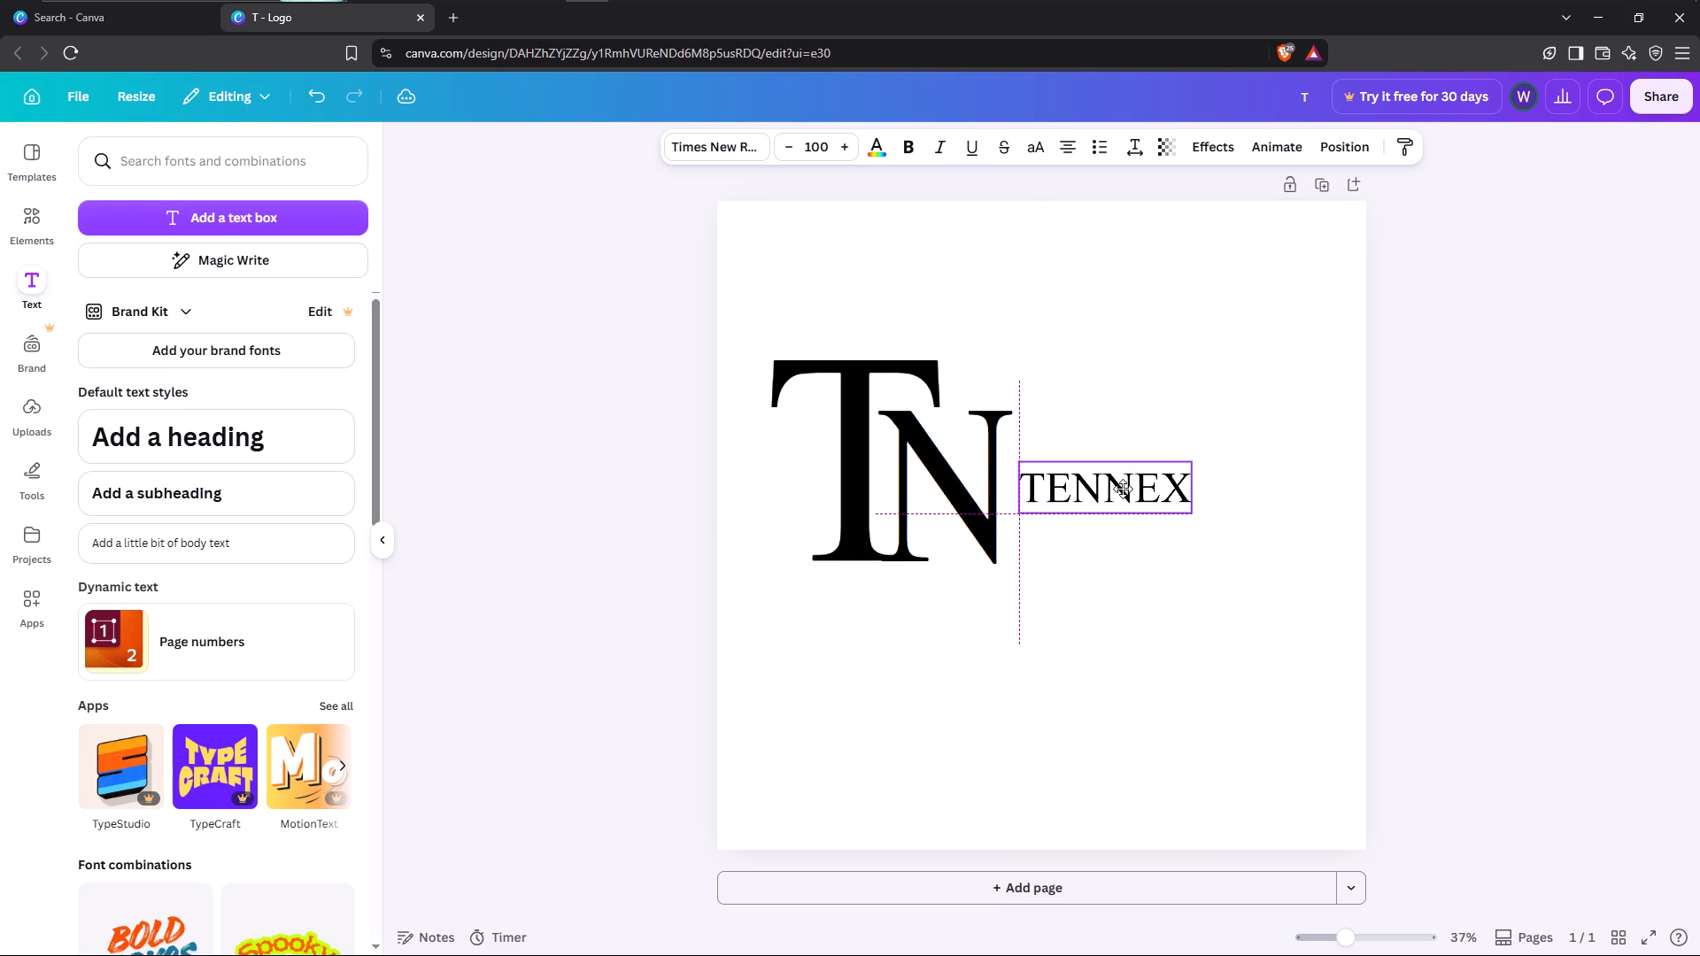
drag(1123, 489, 1120, 455)
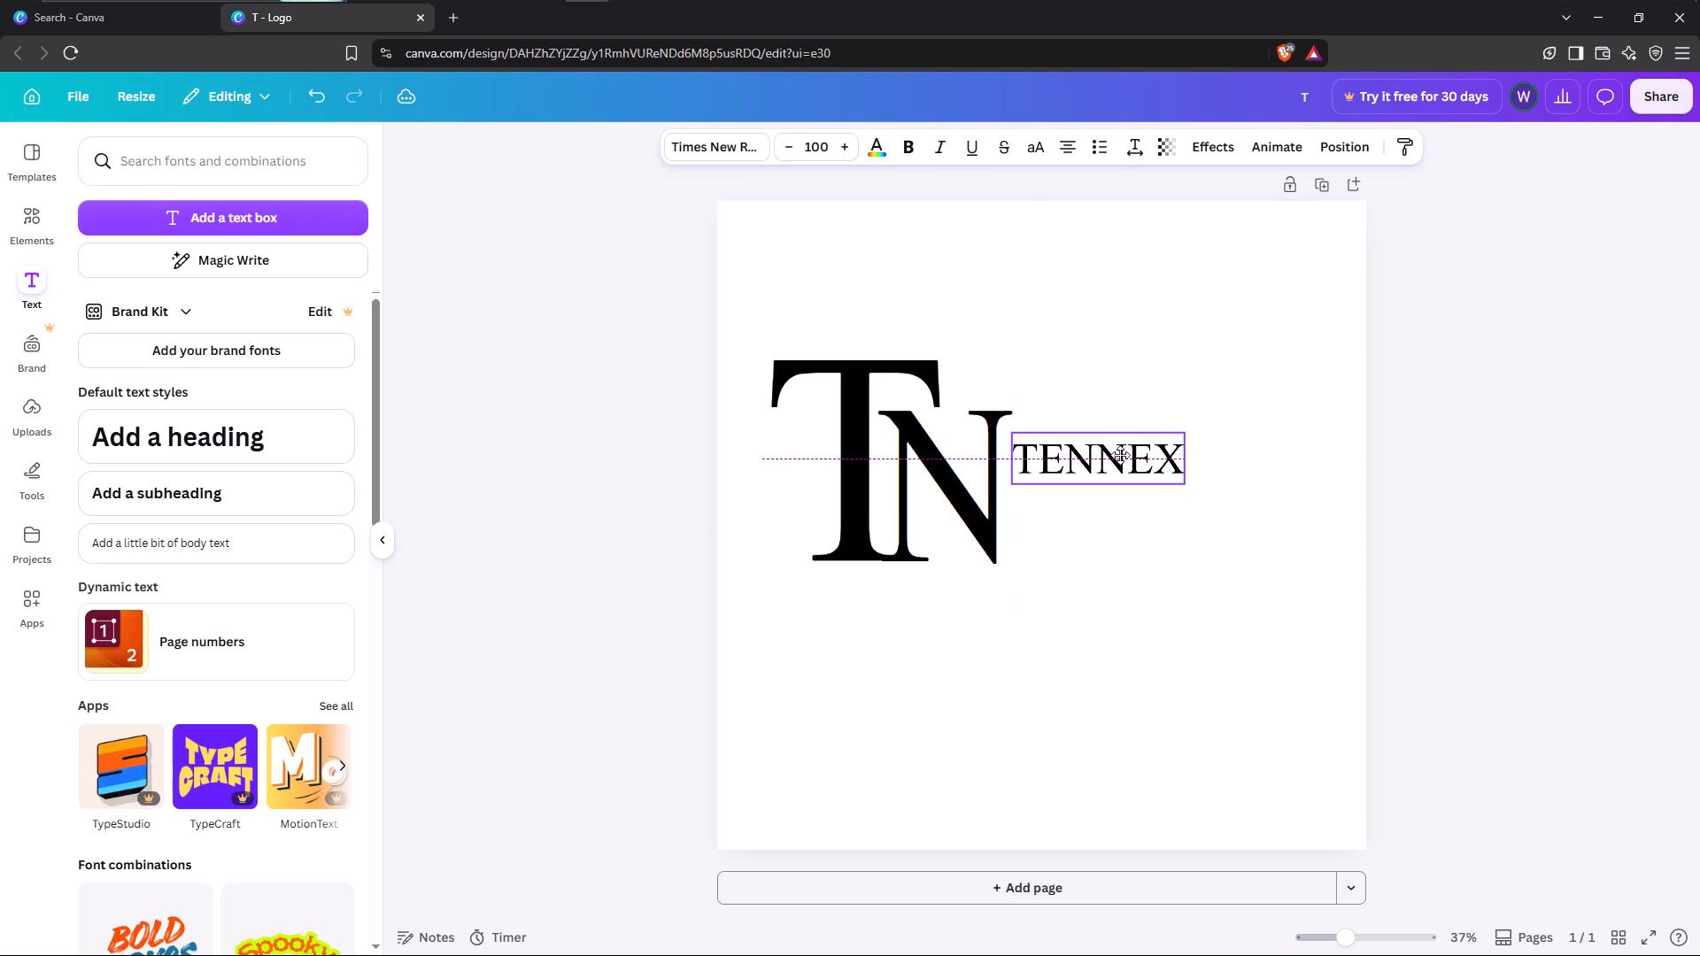
drag(1120, 455, 1122, 456)
click(1232, 475)
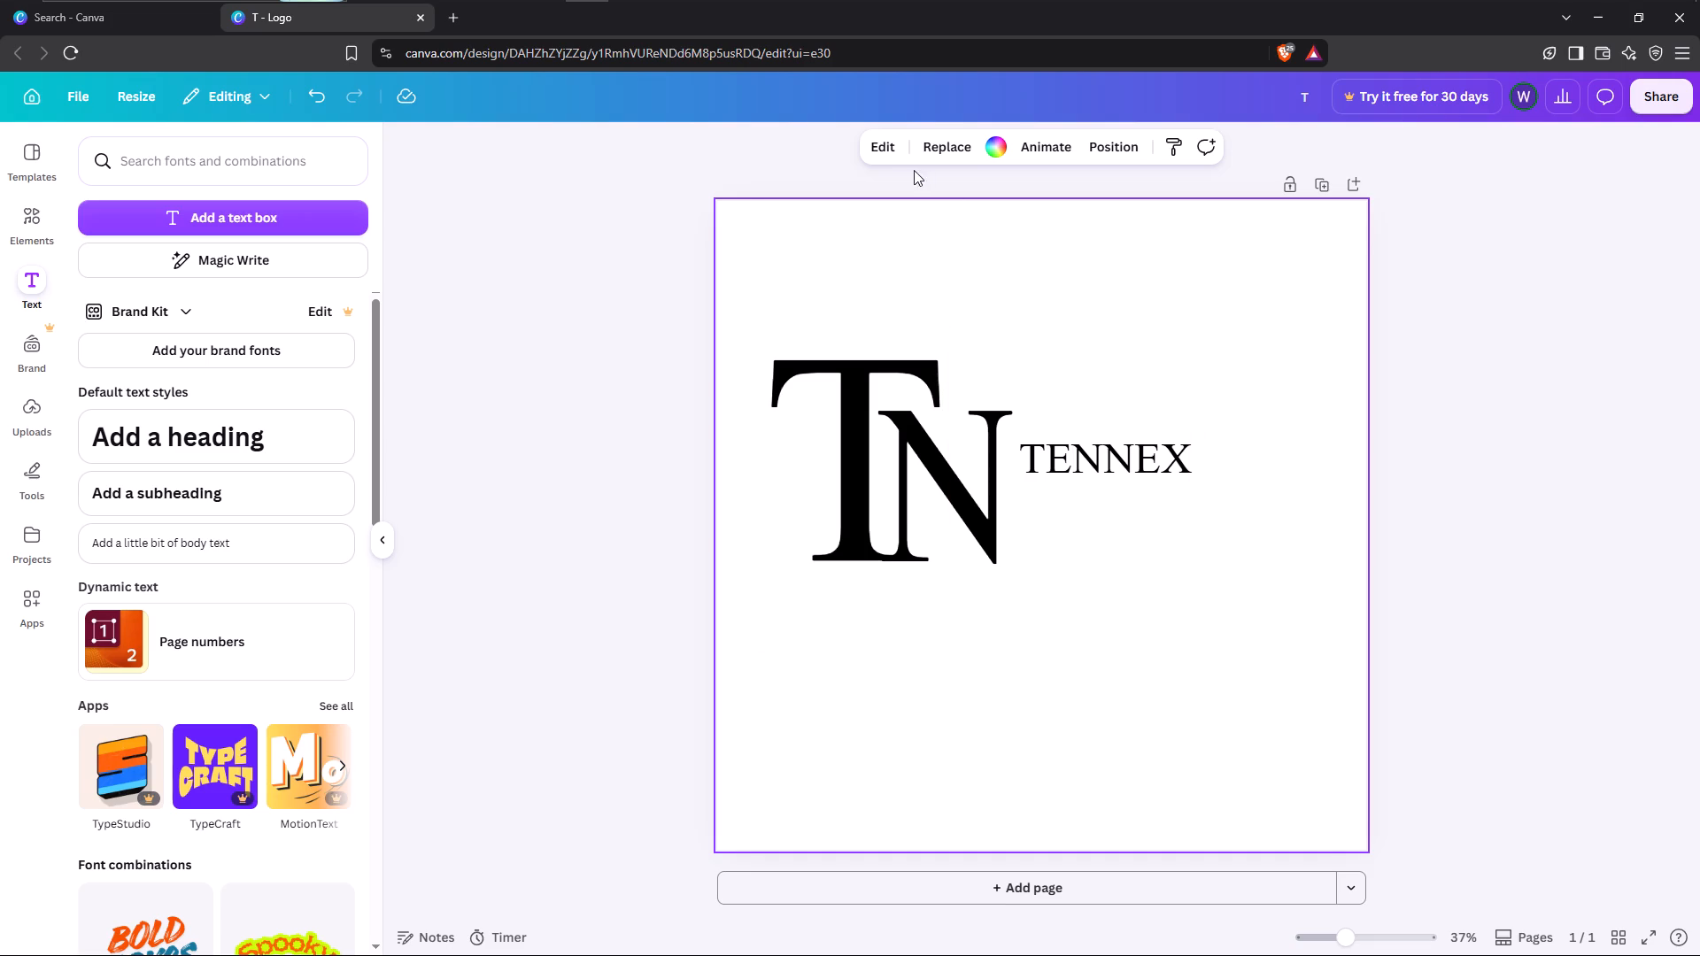
Add a text box reading "All Properties One Dashboard".
click(244, 216)
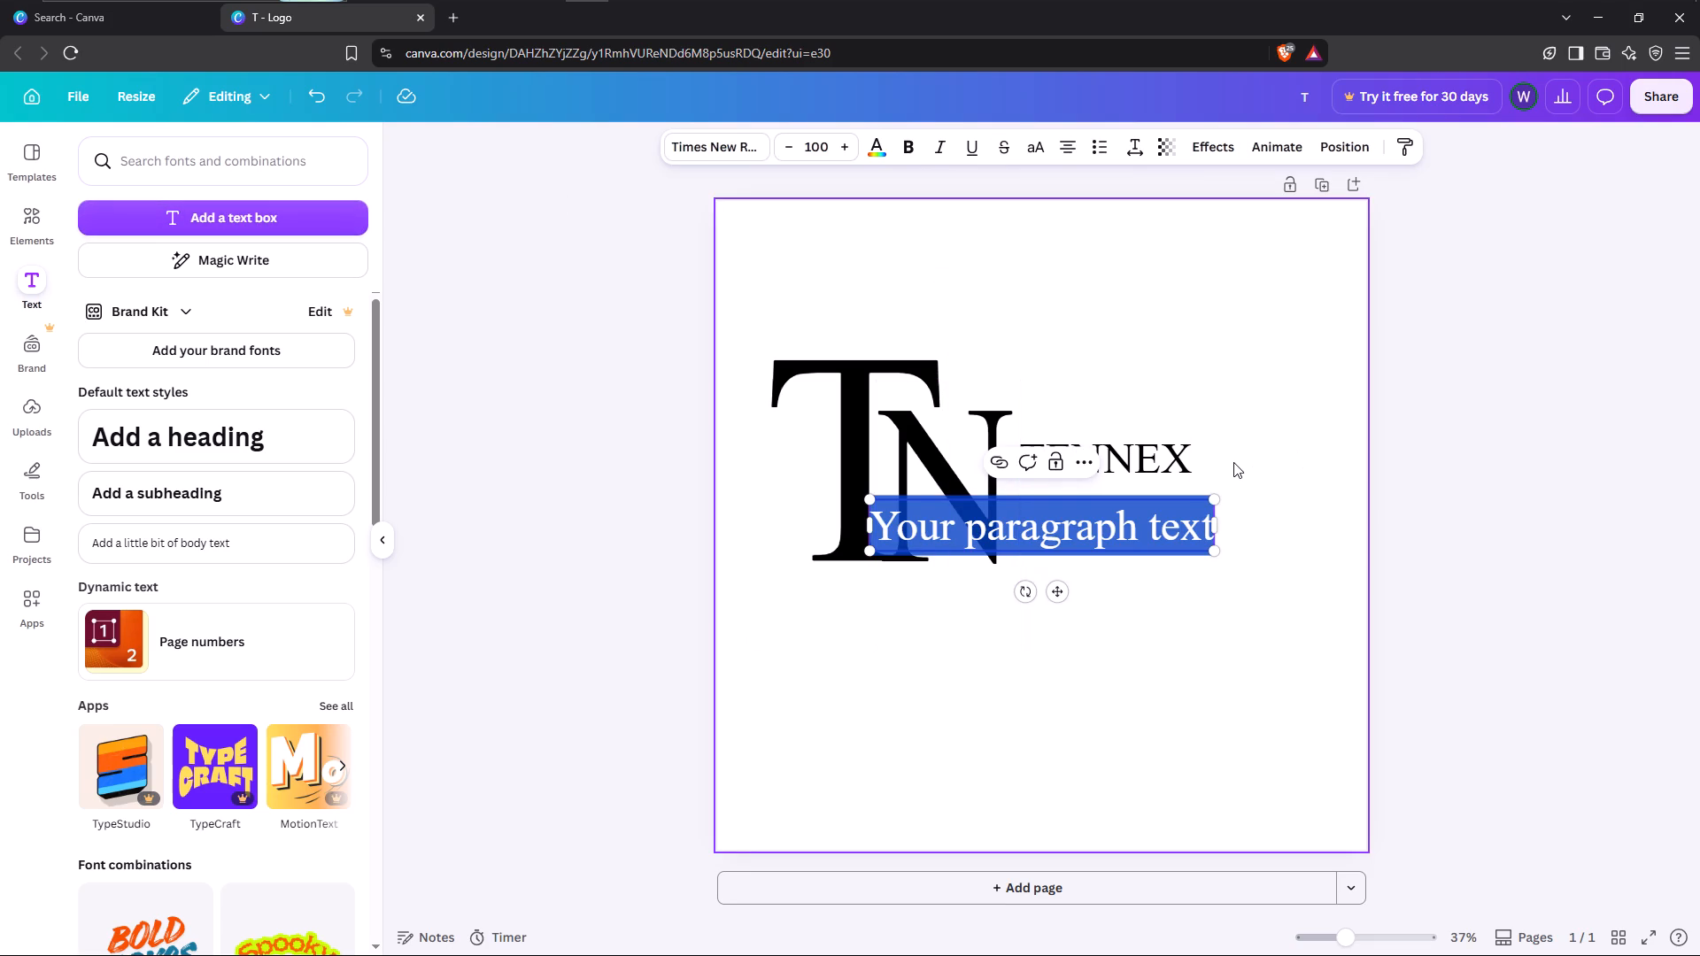
text(All)
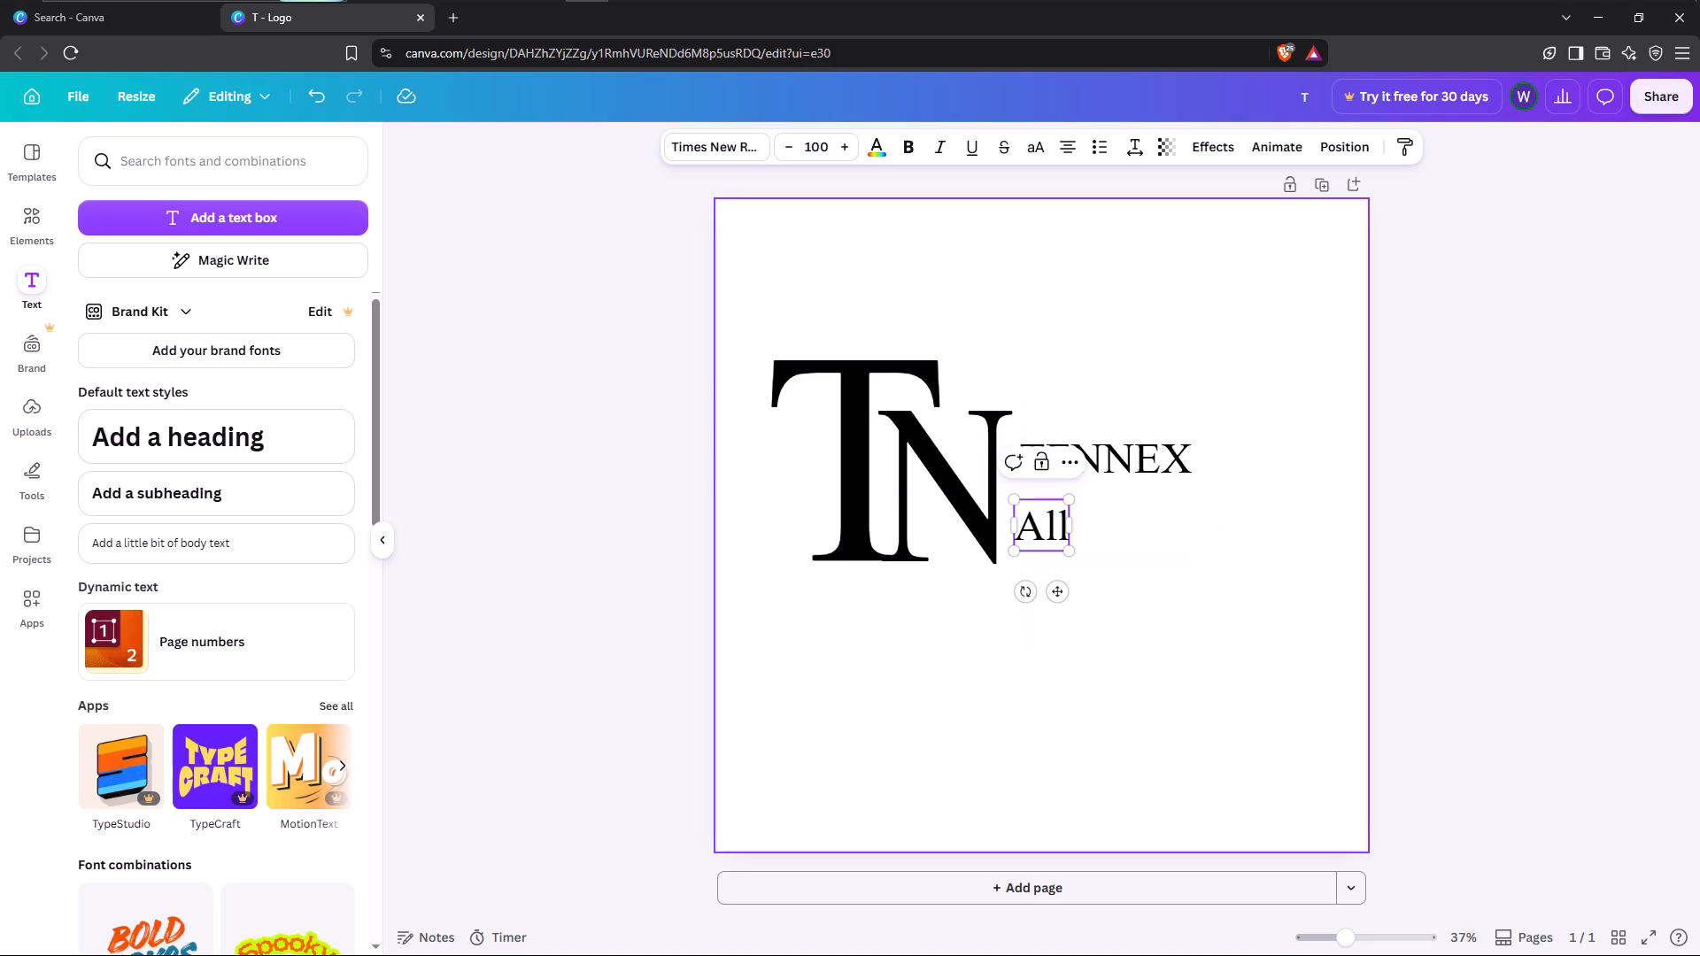
key(space)
key(p)
key(BackSpace)
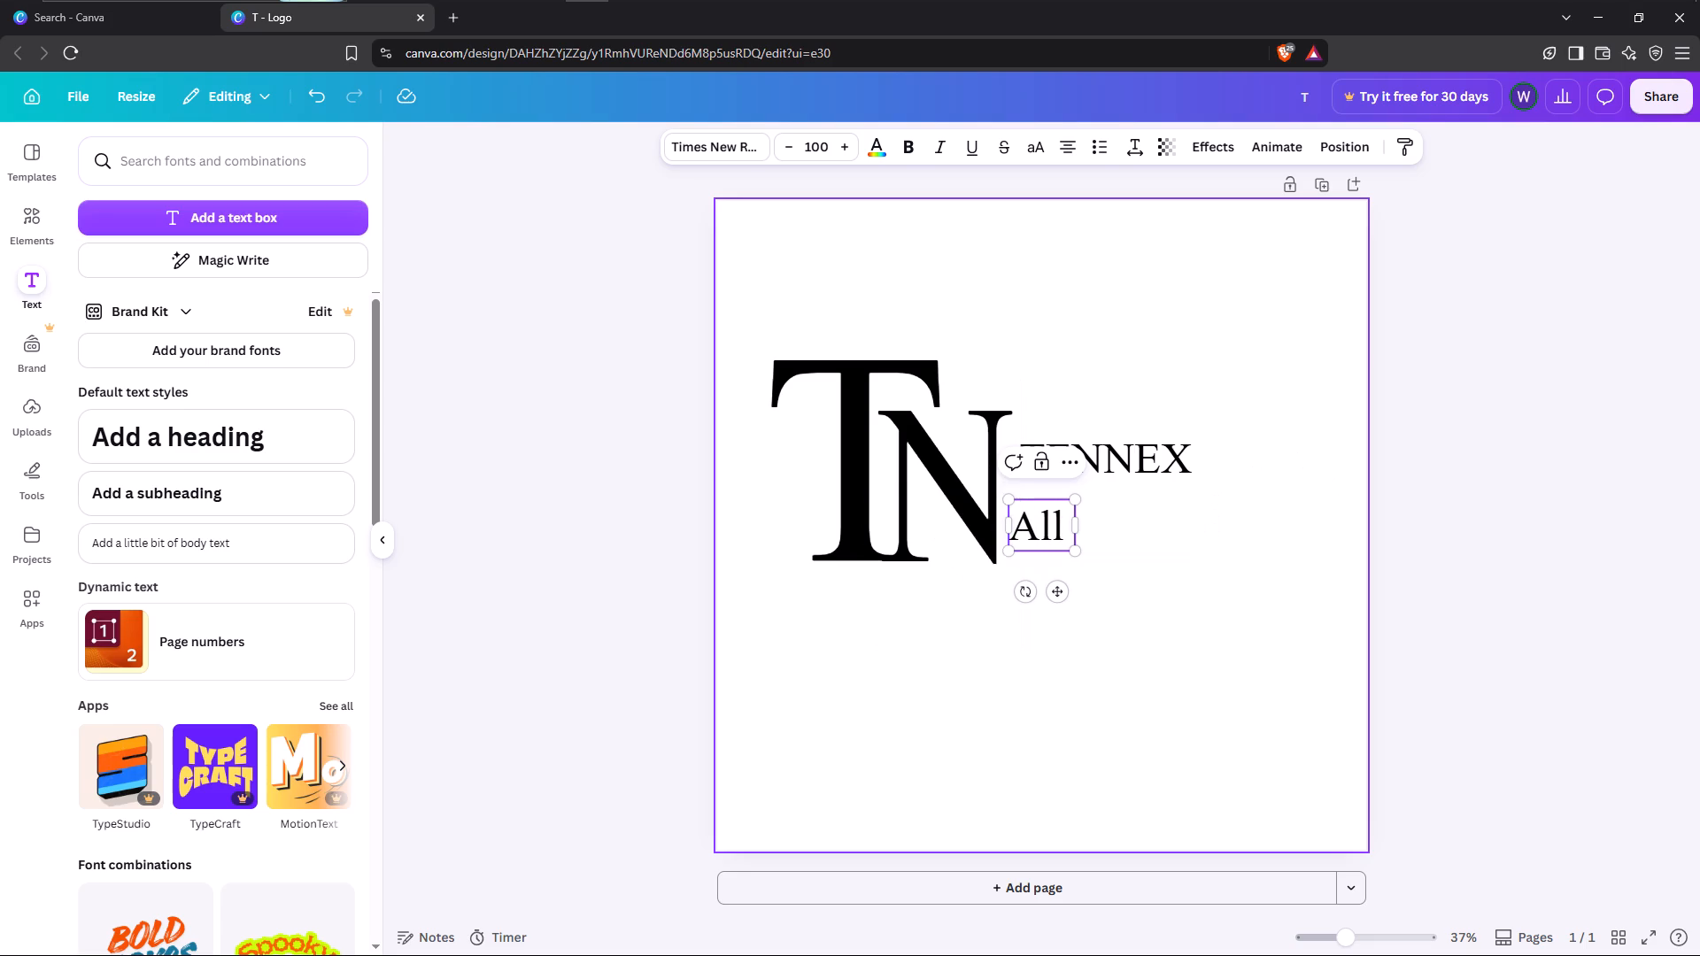
text(Prop)
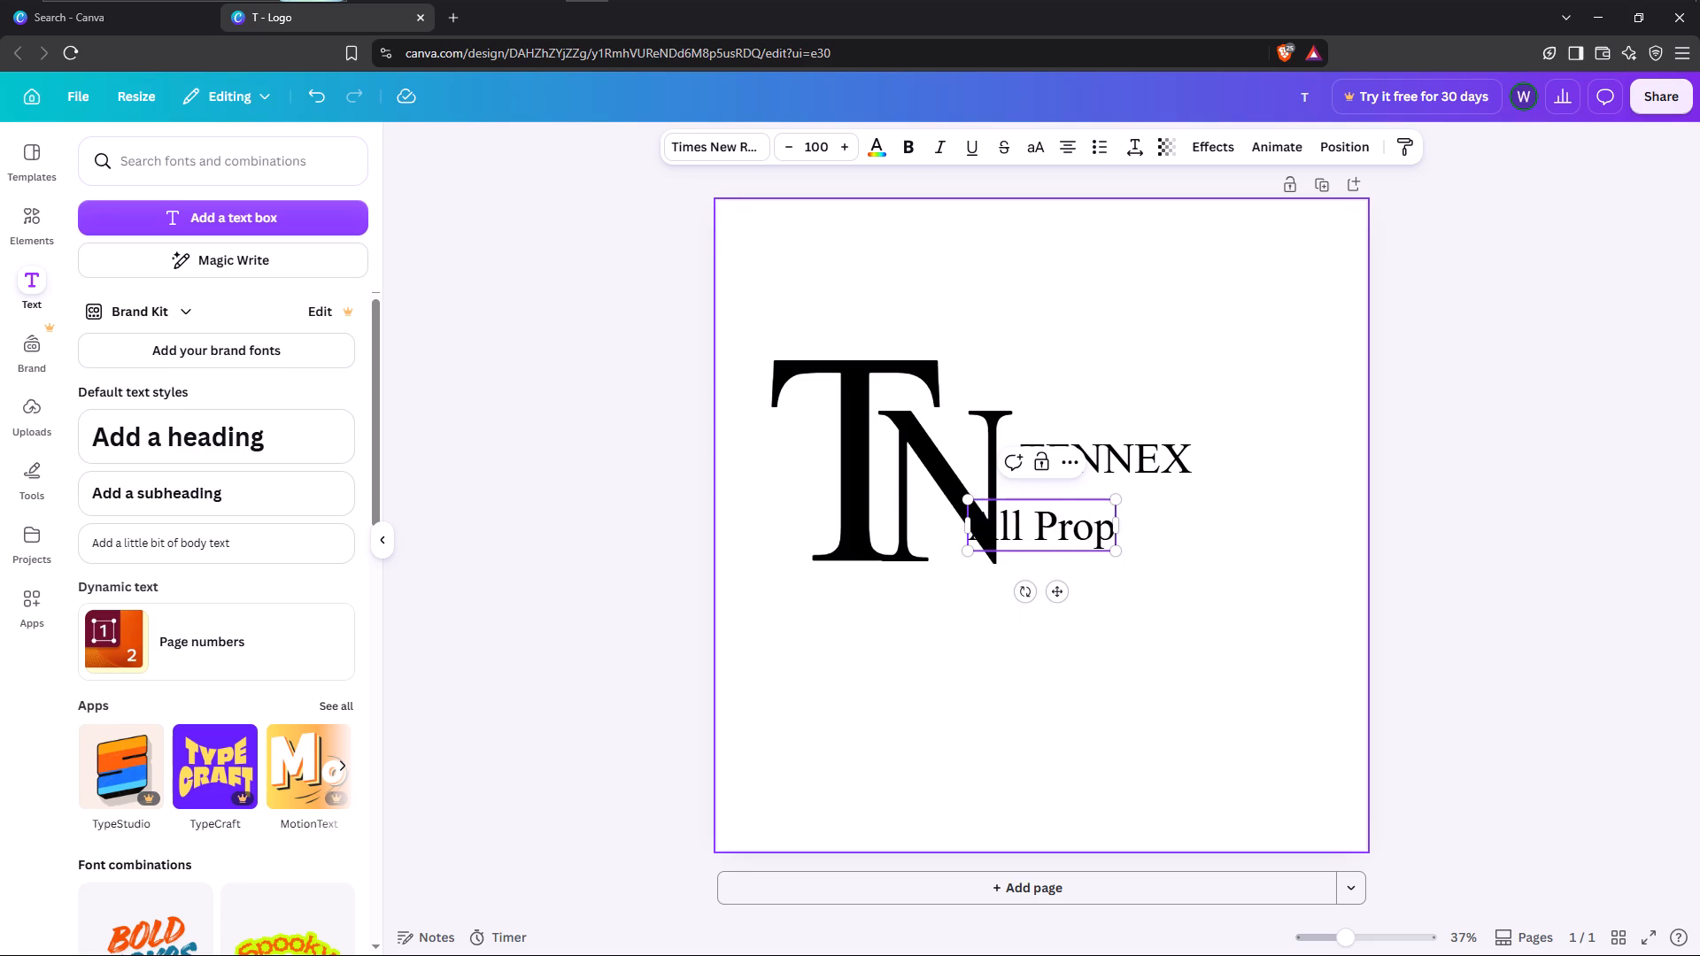
text(erties)
key(space)
text(one)
key(space)
key(BackSpace)
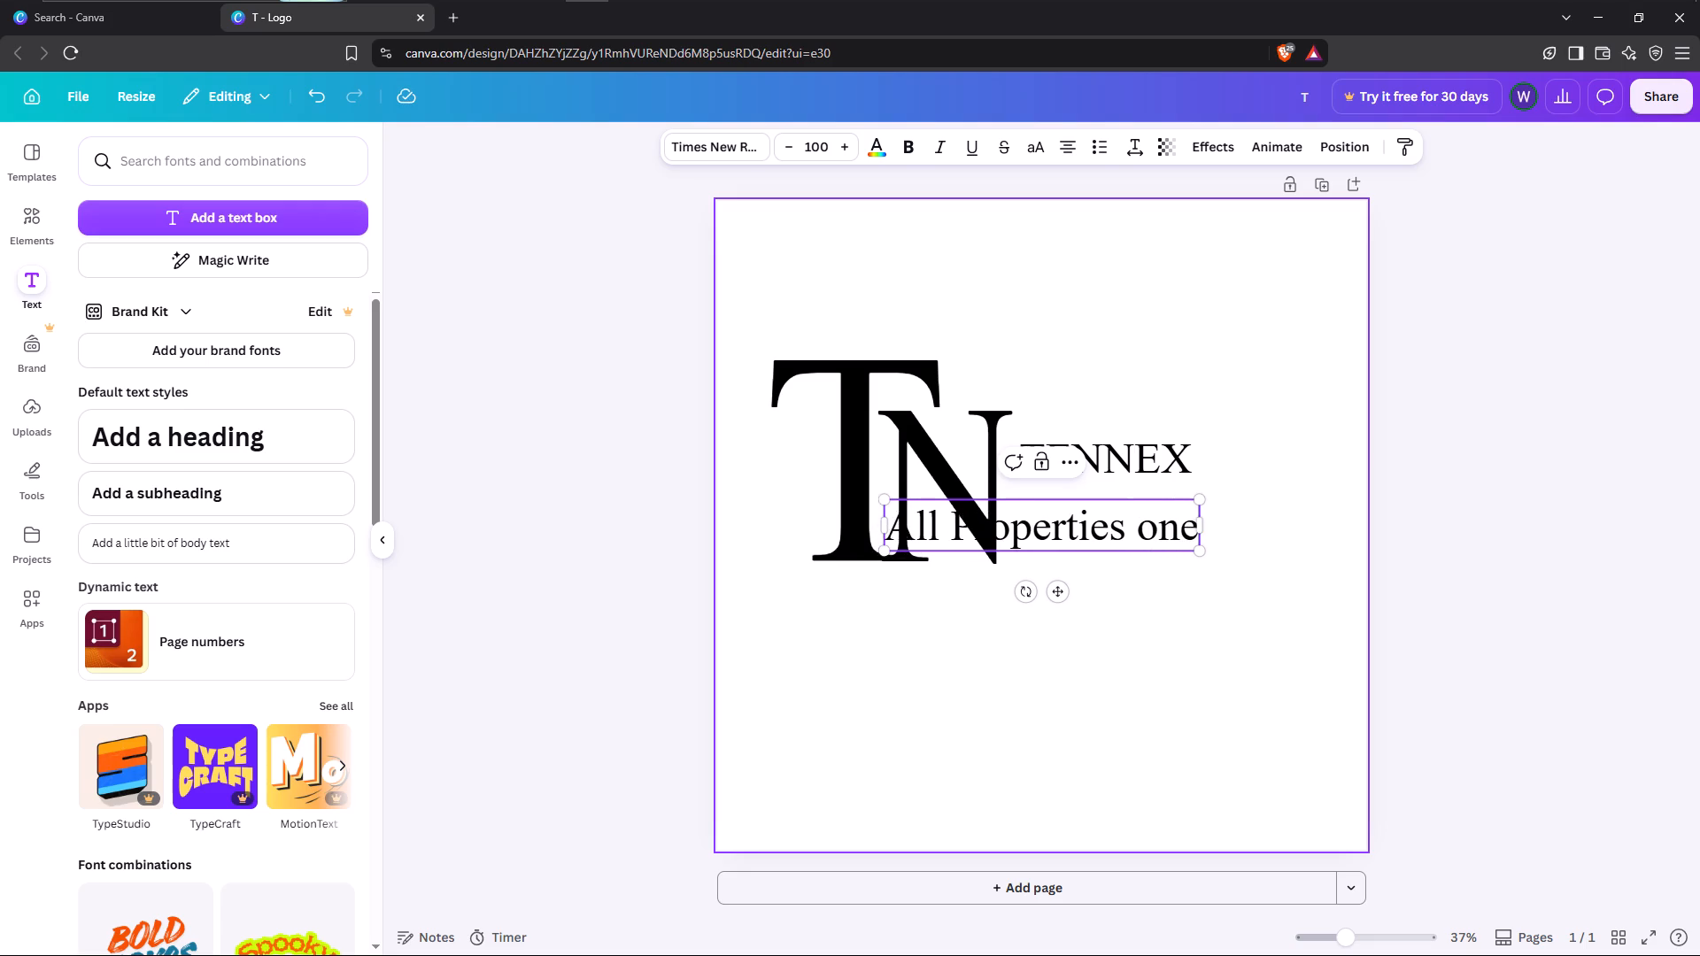
key(BackSpace)
key(BackSpace)
key(BackSpace)
key(BackSpace)
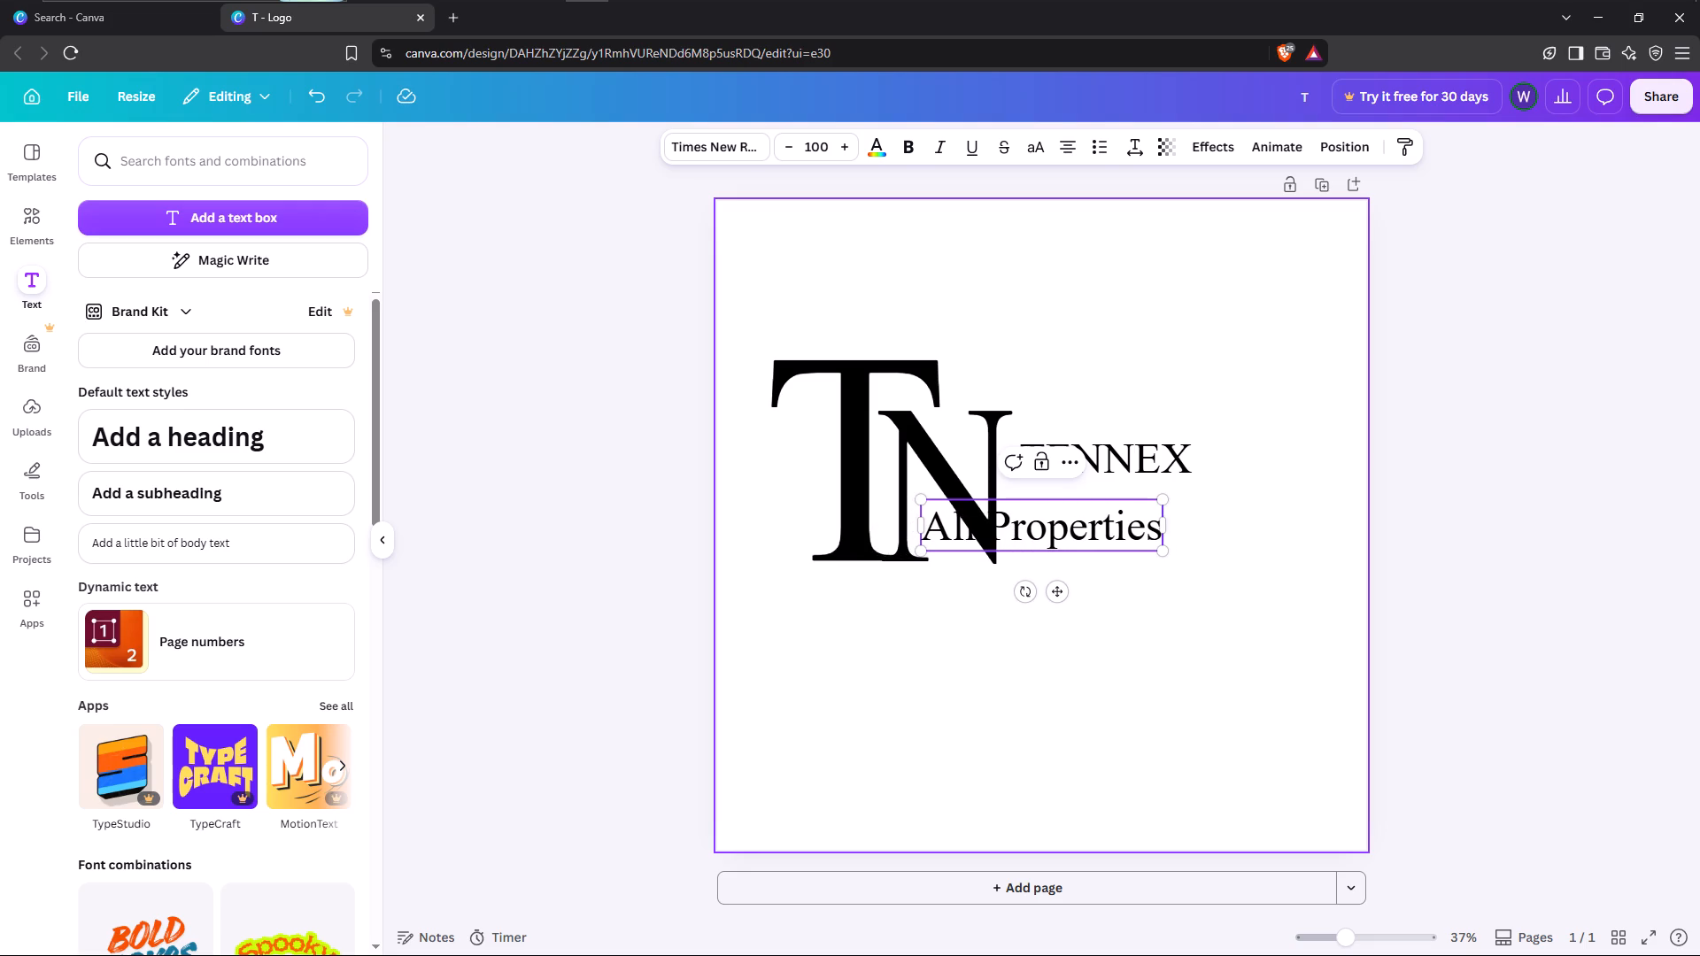
key(space)
text(One)
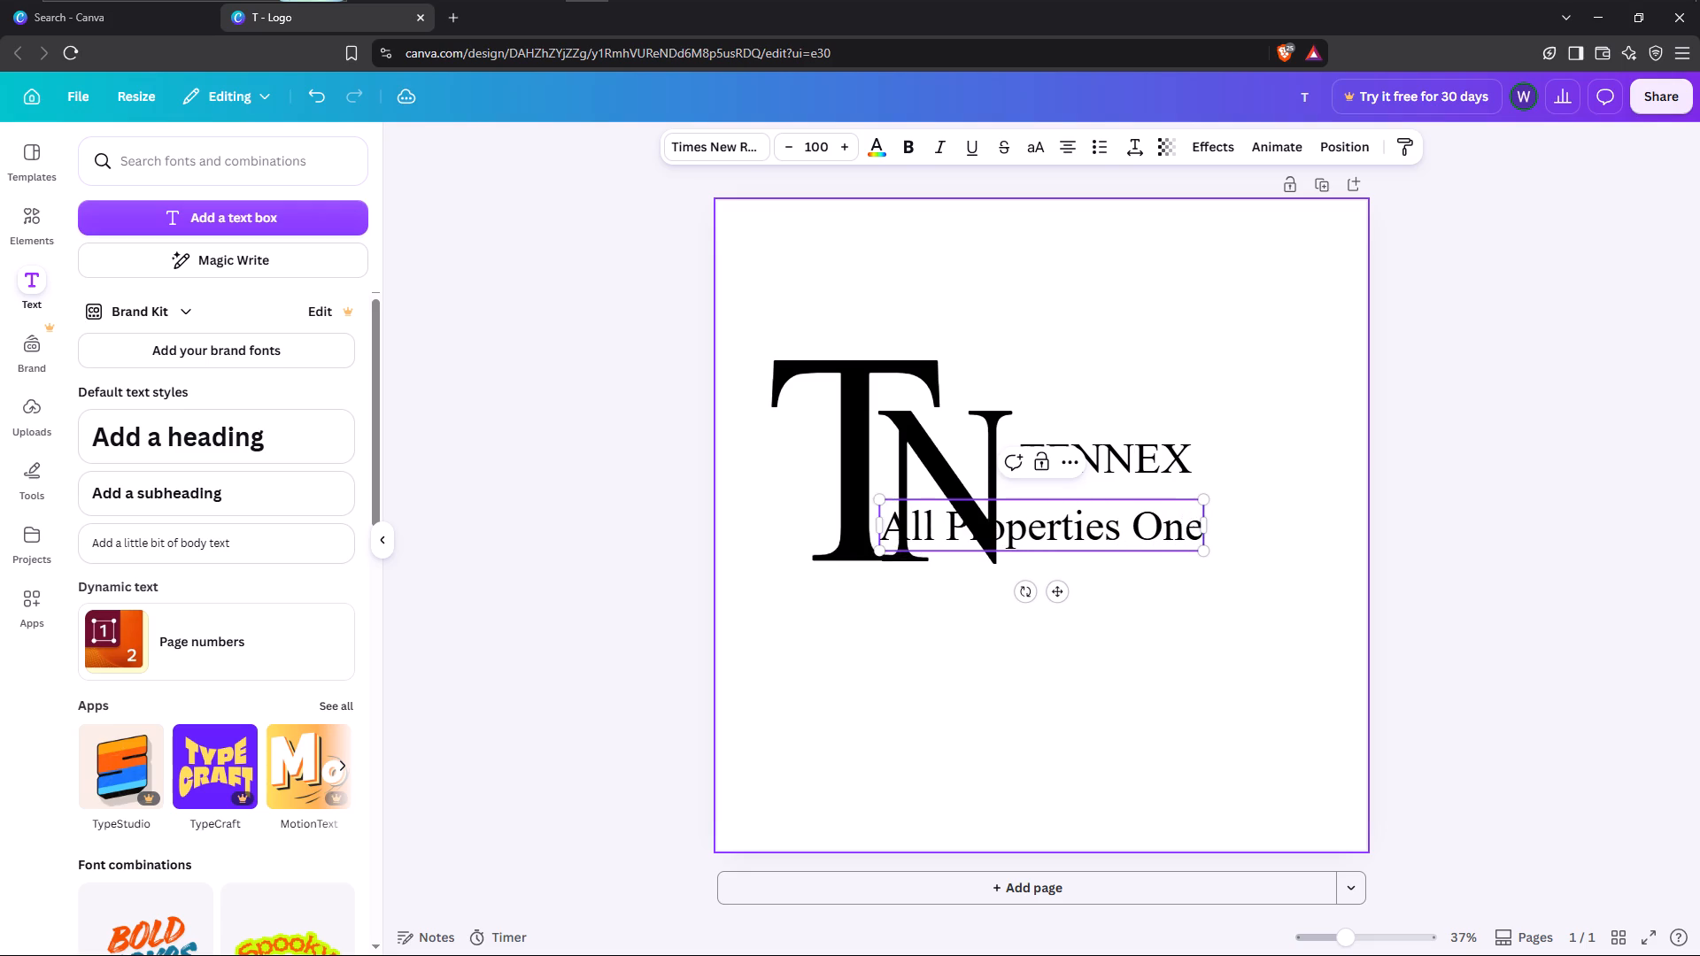
key(space)
text(Dash)
text(boa)
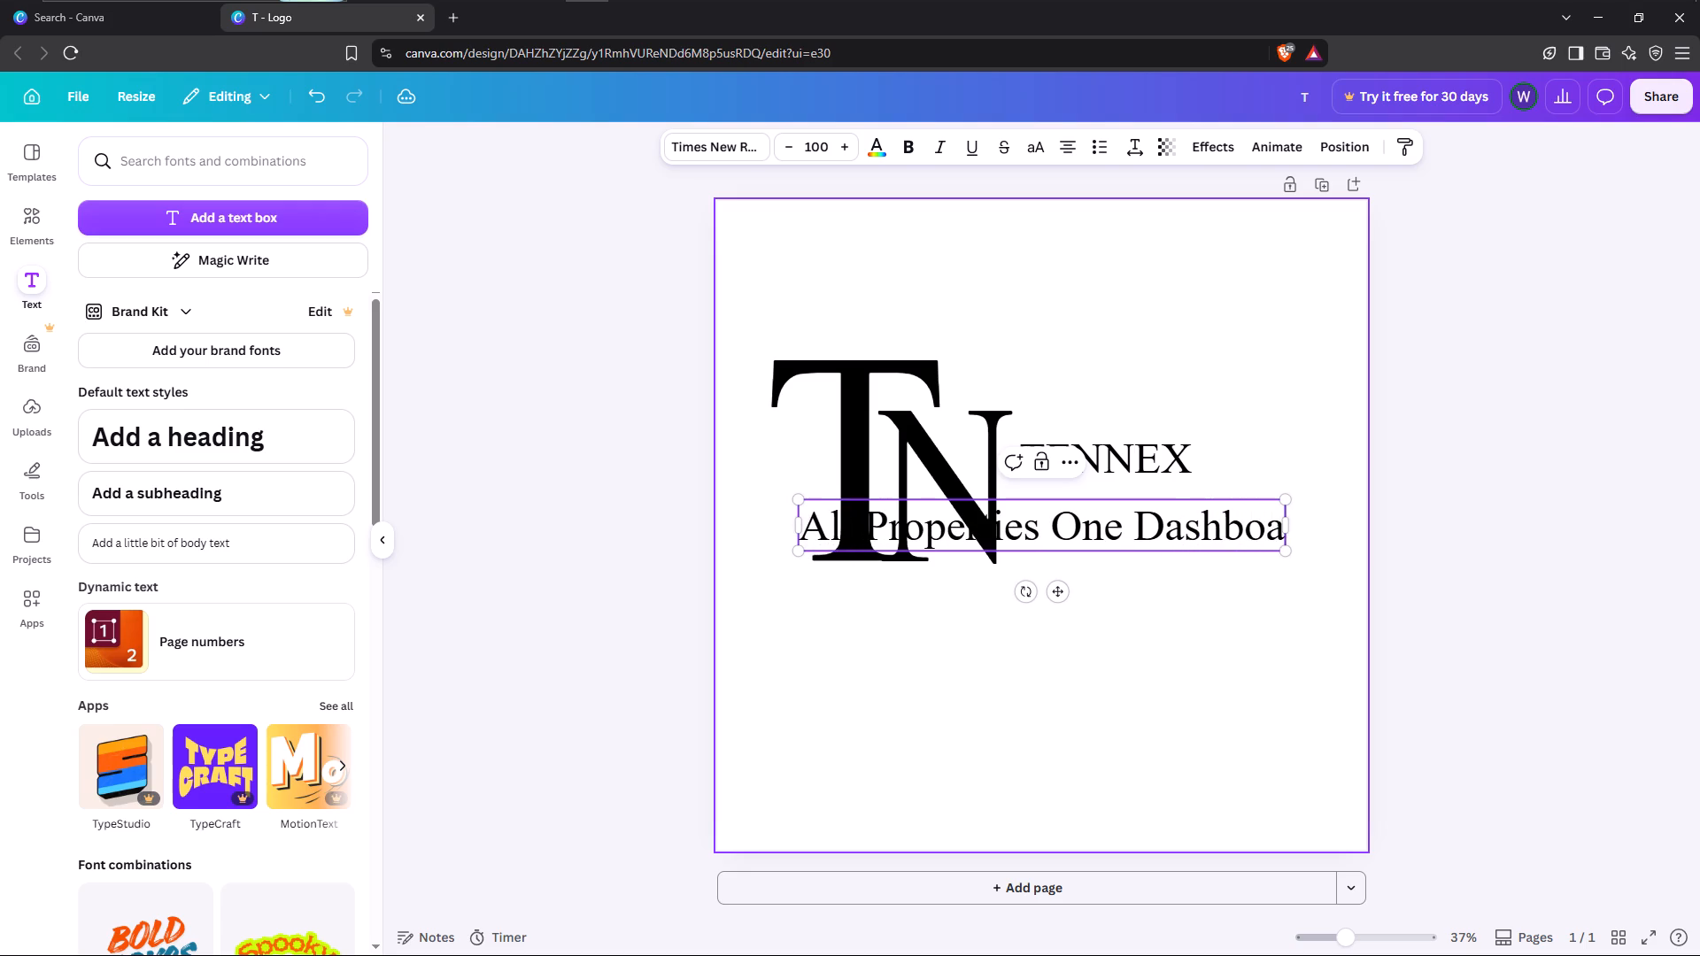
text(rd)
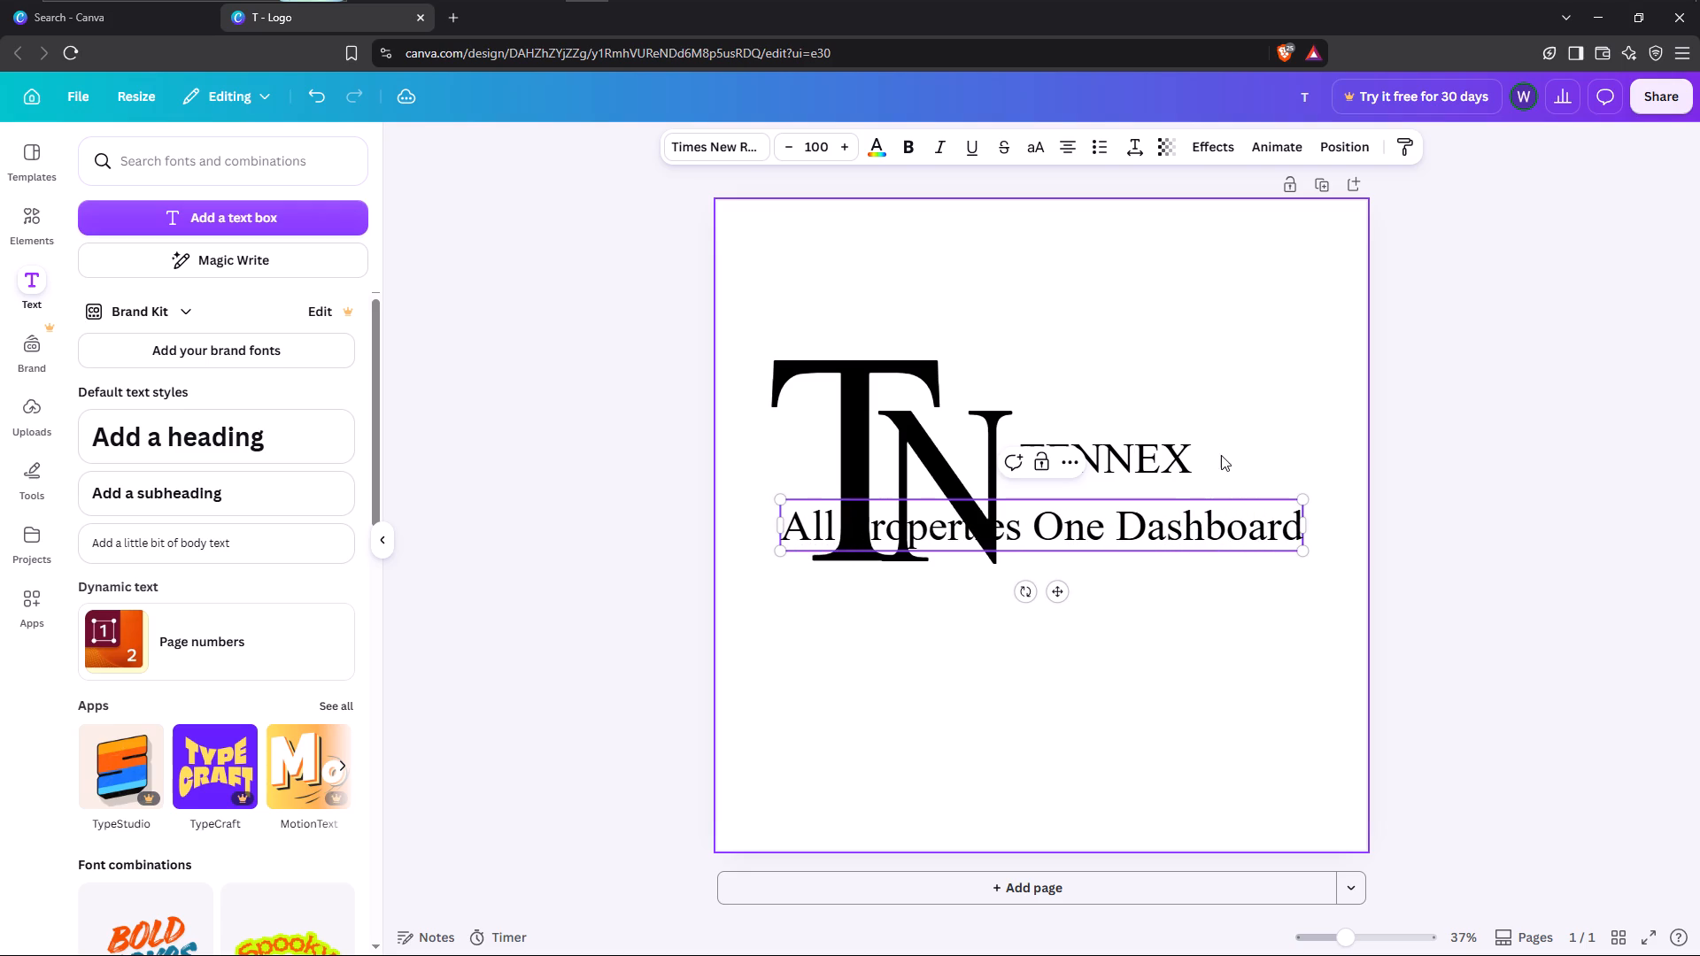
Reduce the "All Properties One Dashboard" tagline's font size to 42.
click(793, 148)
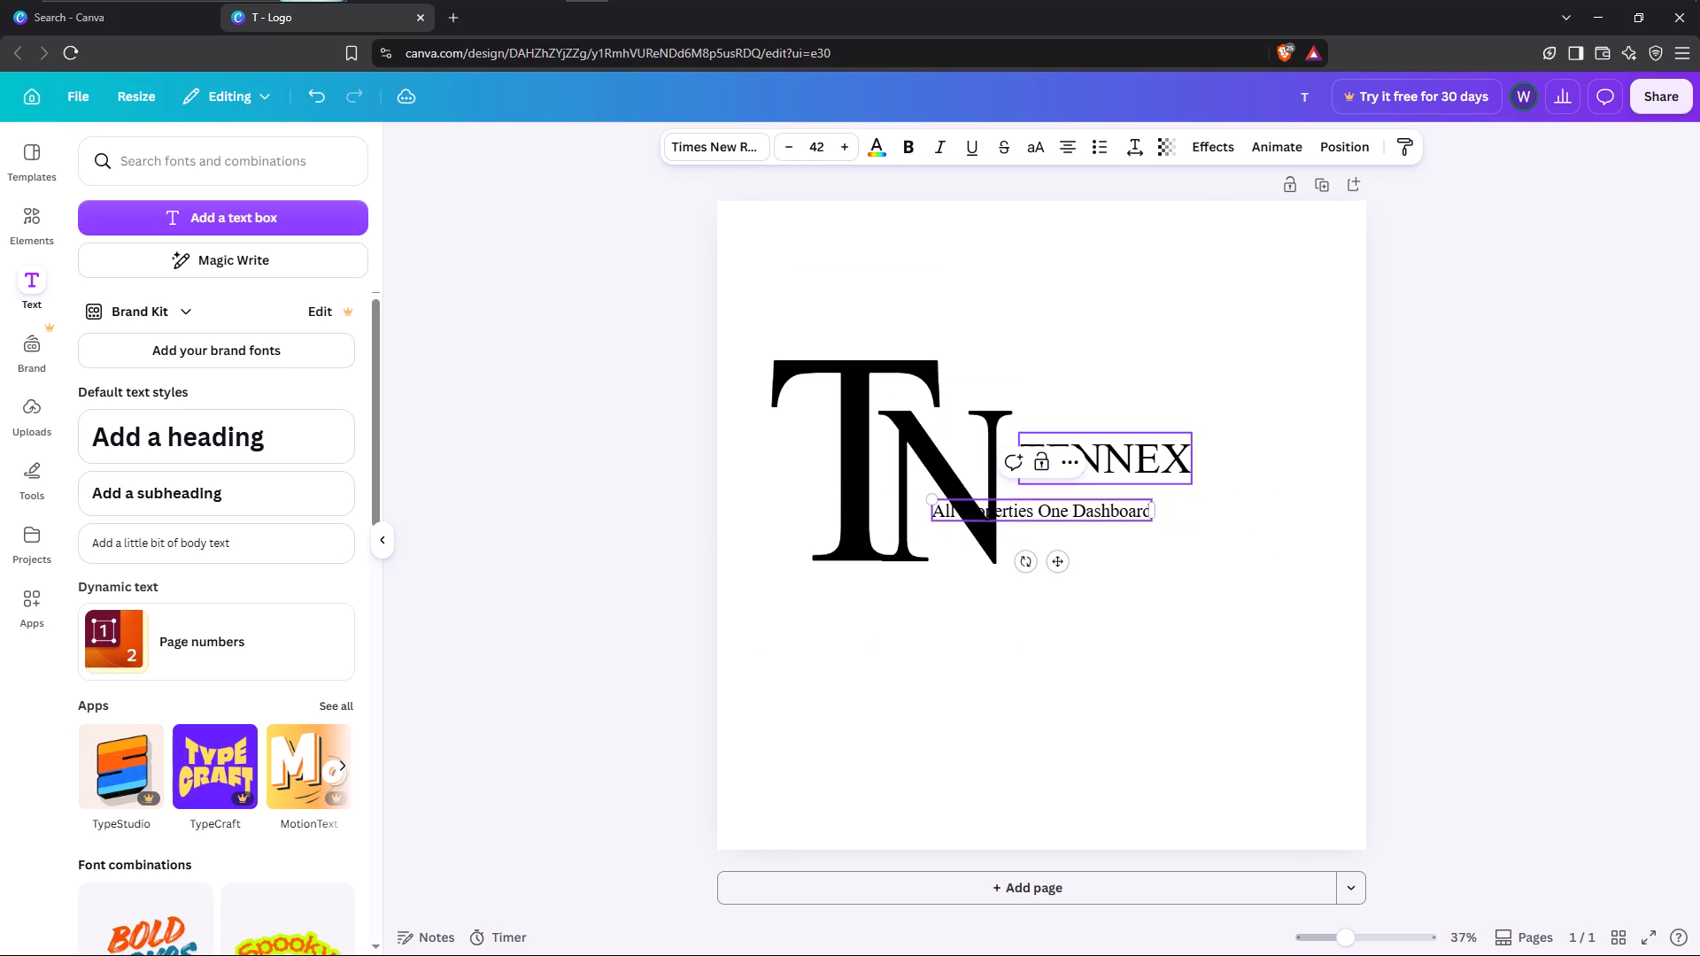
click(1215, 670)
Place the tagline tightly beneath TENNEX, starting just beside the N's outer stem.
drag(1013, 497, 1048, 516)
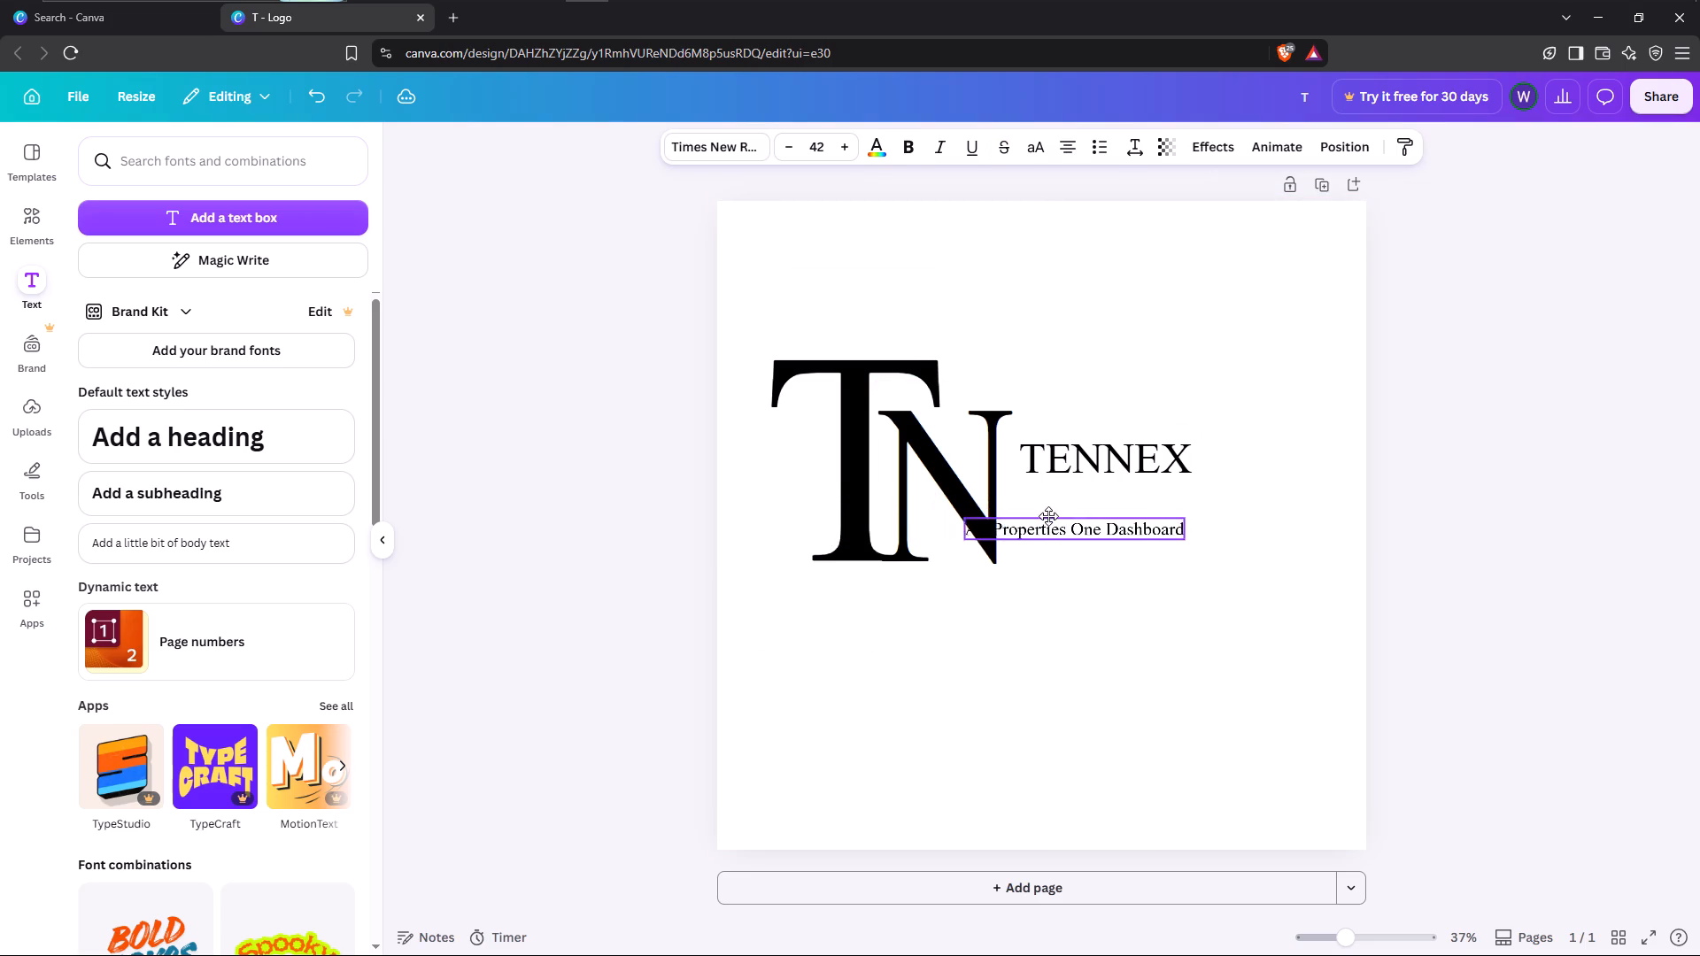
drag(1048, 516, 1091, 474)
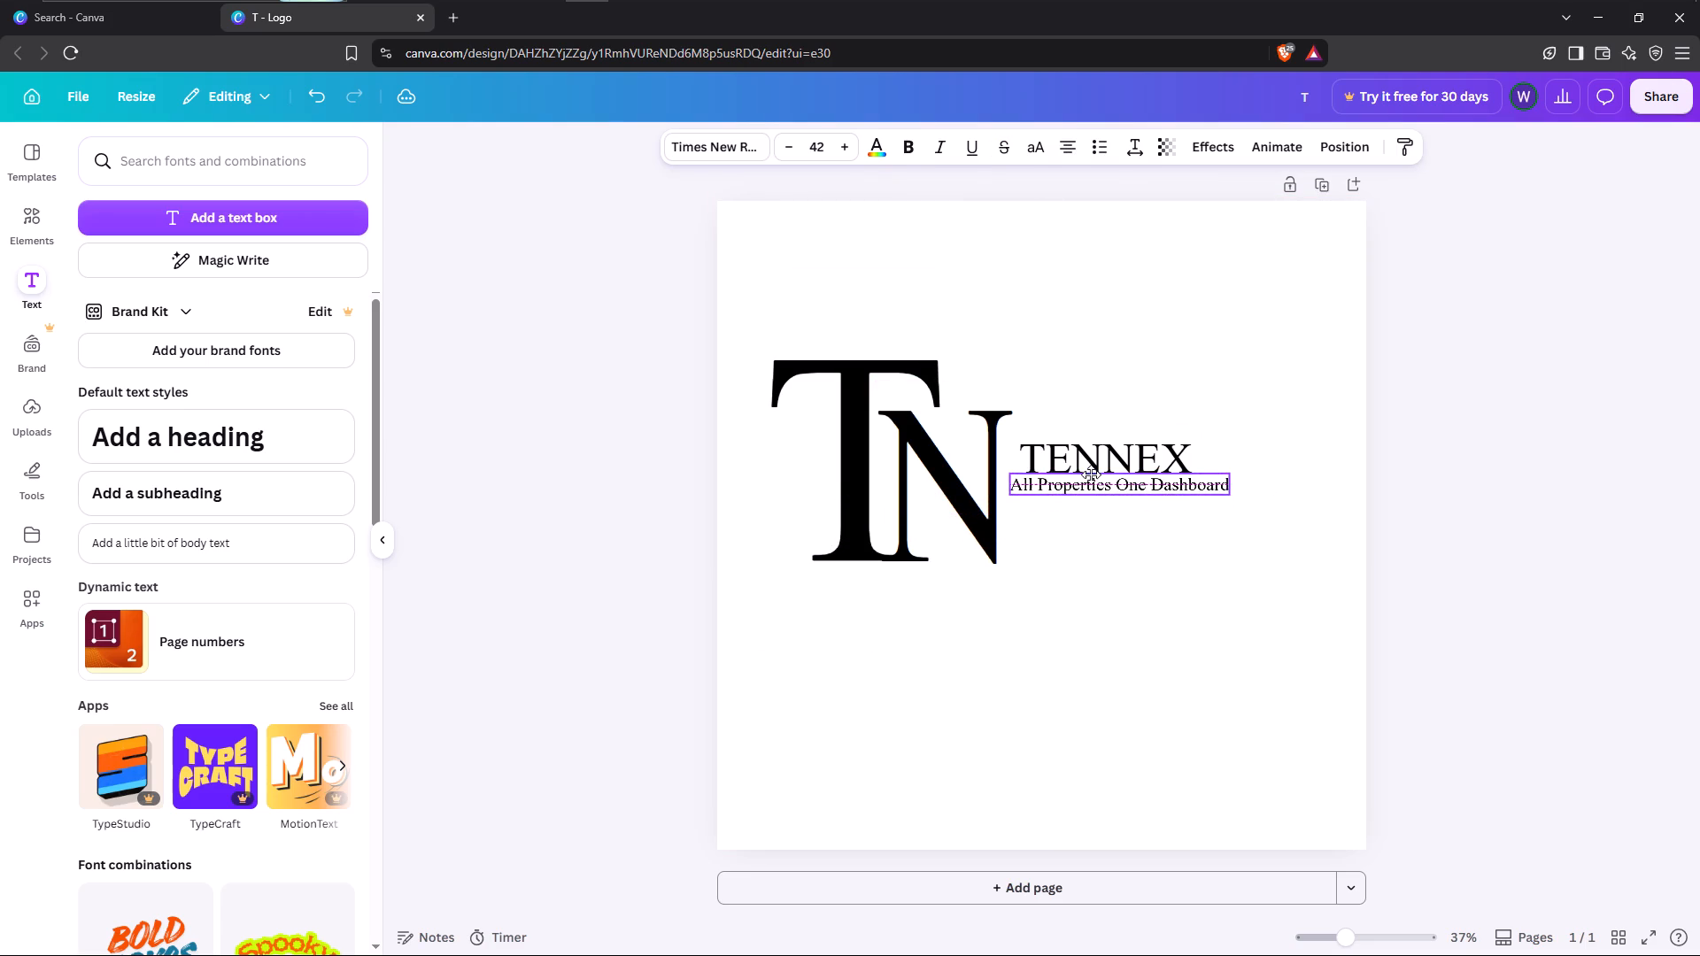
drag(1091, 474, 1085, 481)
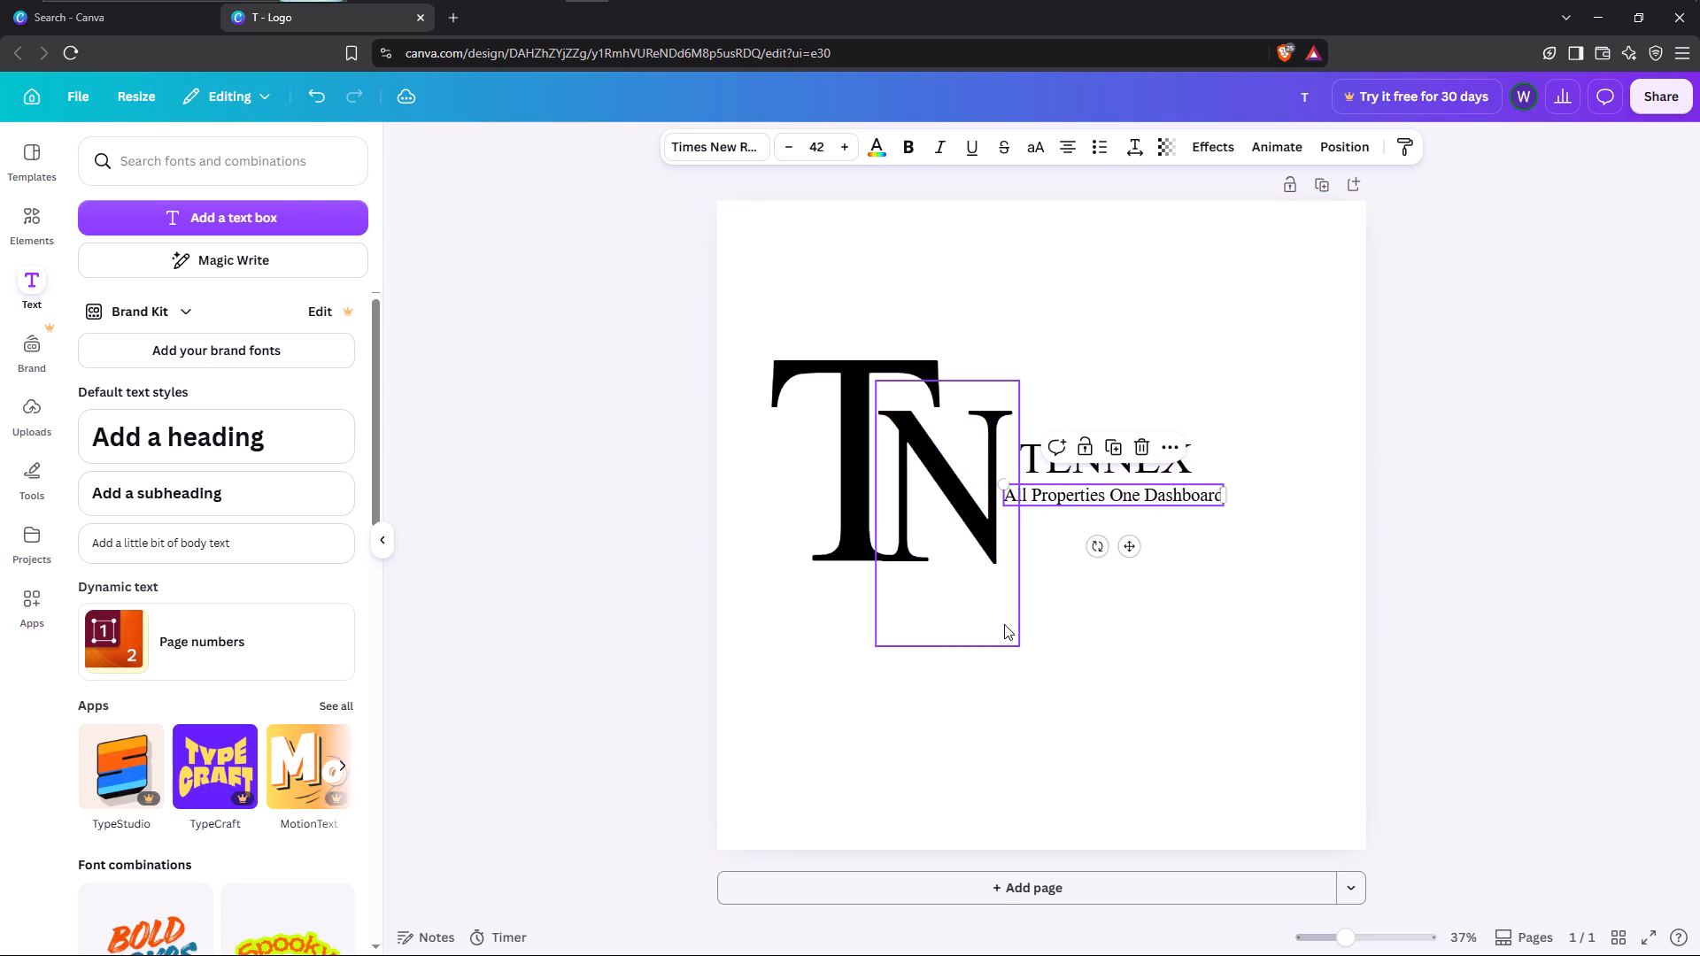
click(1004, 624)
click(1090, 642)
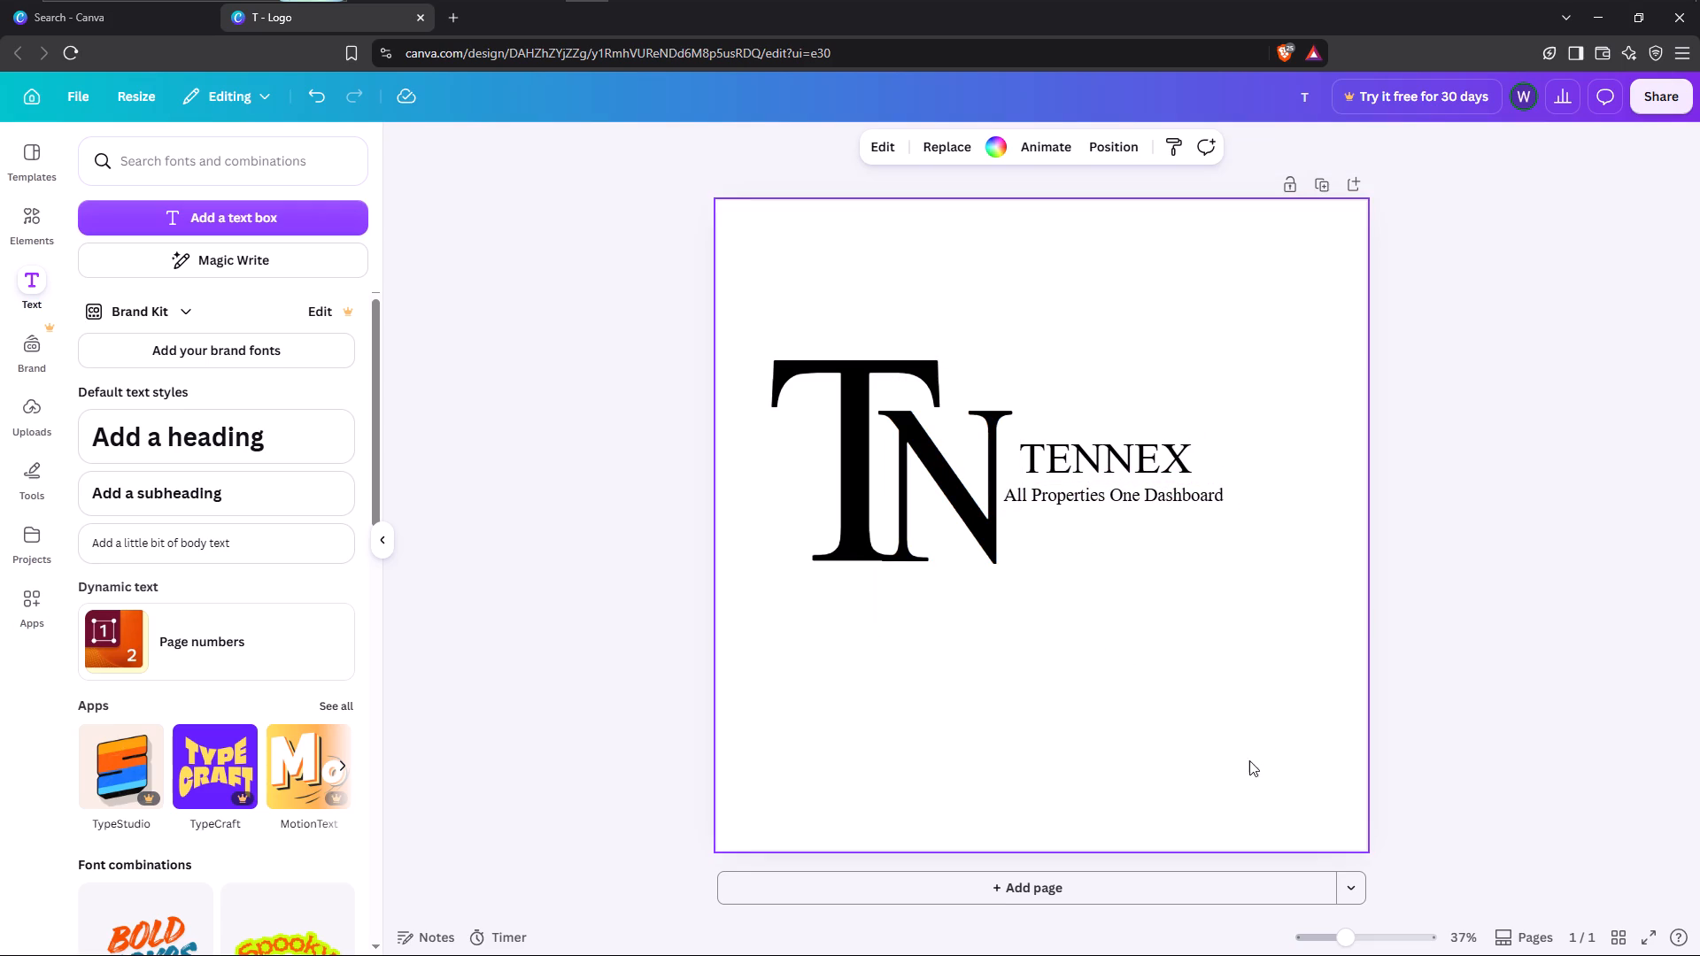
drag(1091, 495, 1097, 493)
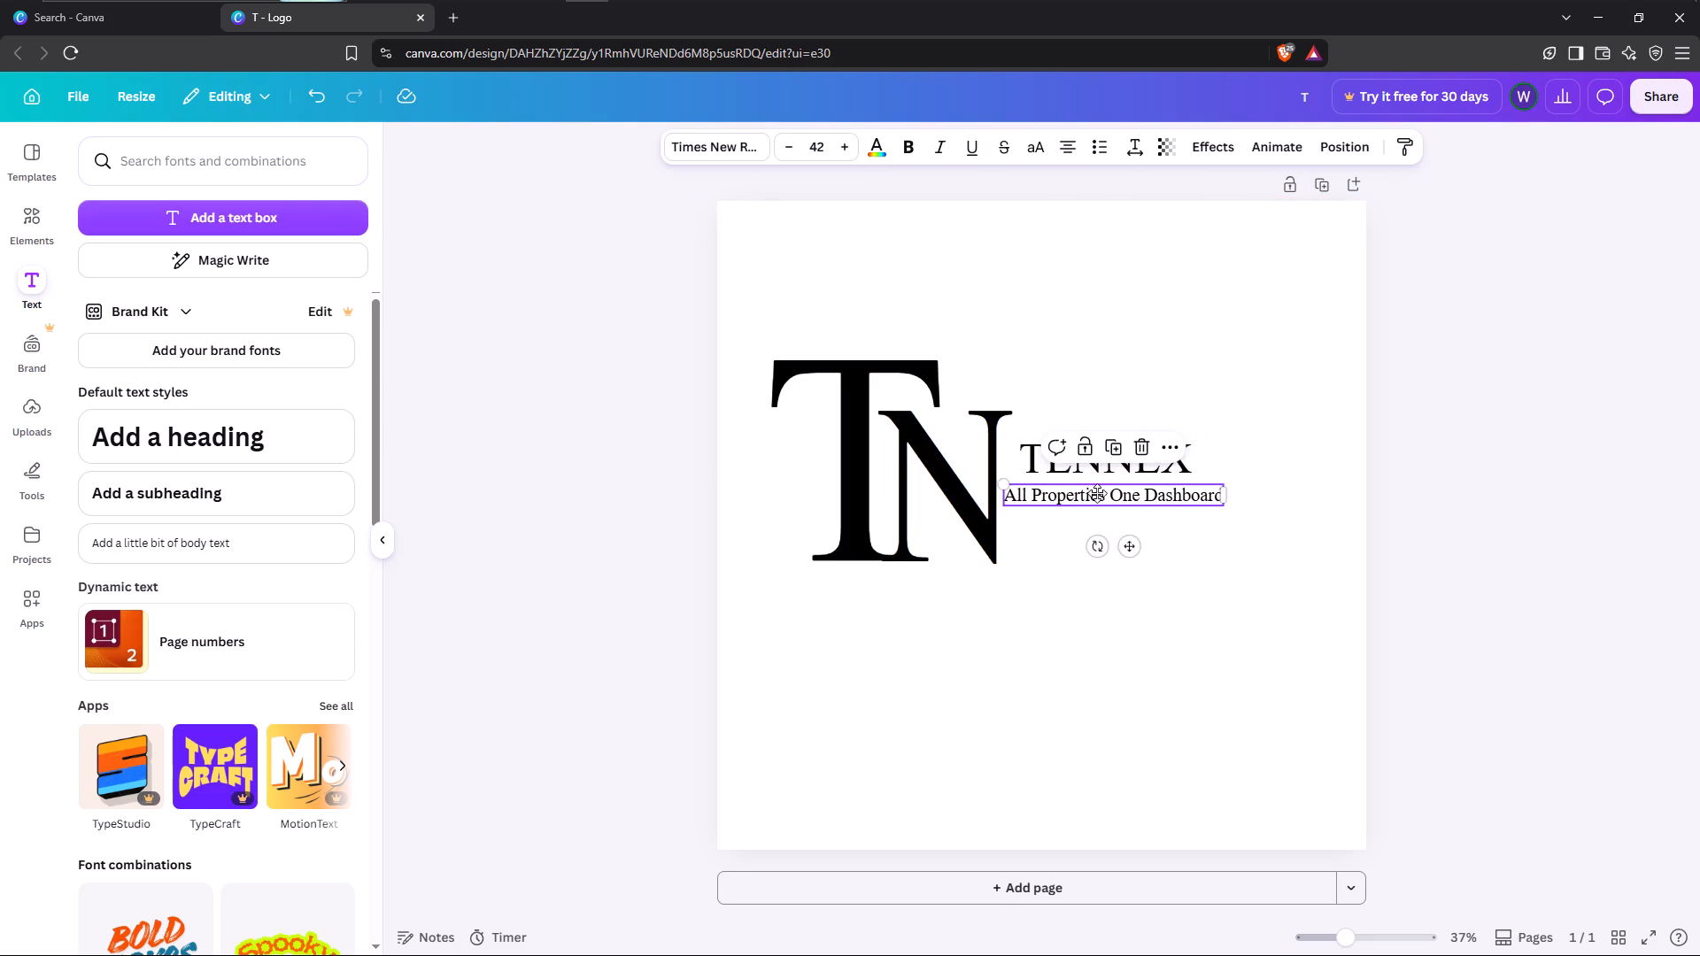
drag(1097, 493, 1103, 491)
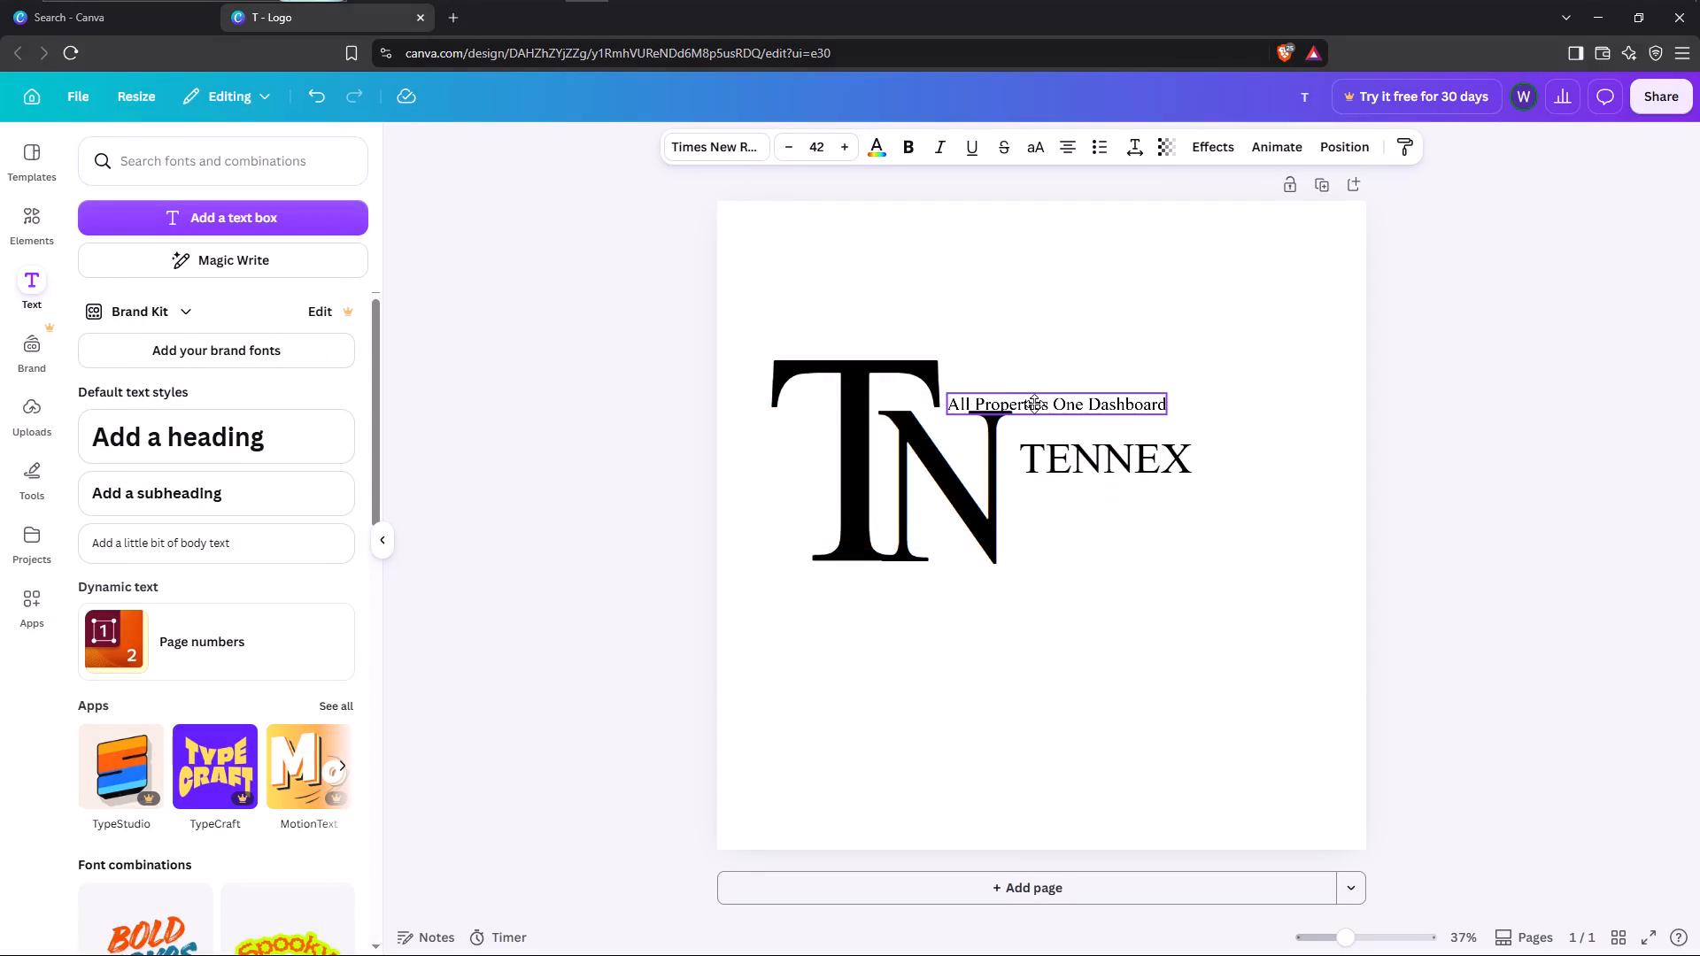
drag(1034, 404, 1047, 442)
click(1068, 513)
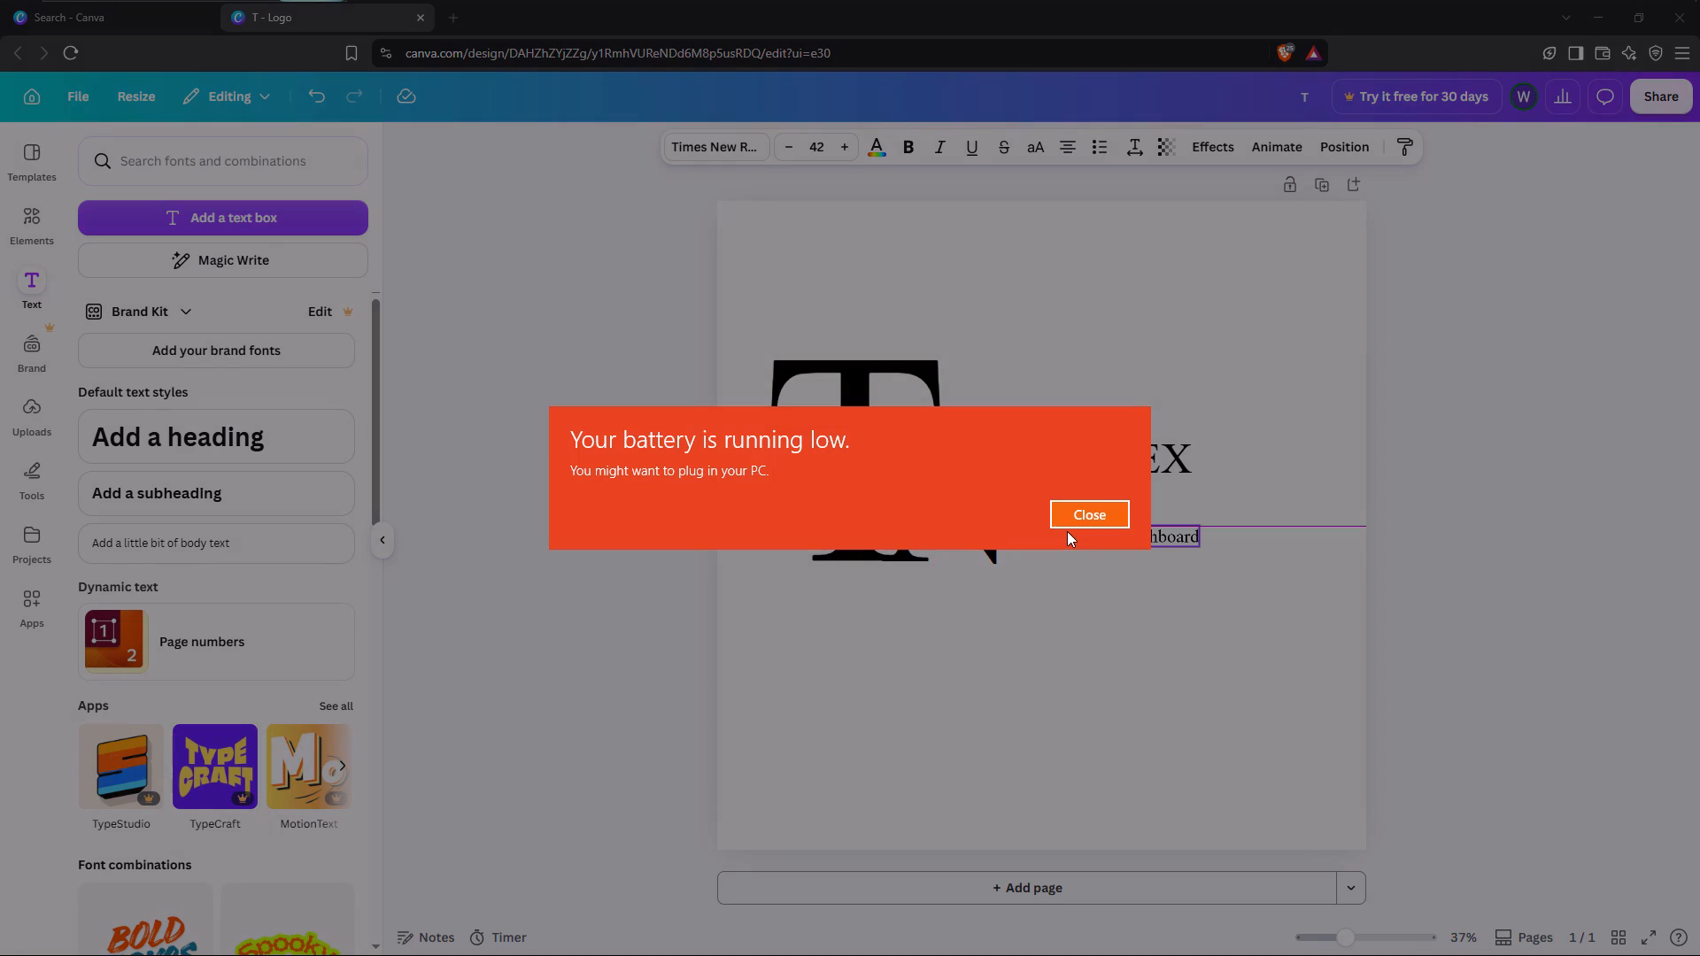
drag(1063, 543, 1119, 523)
drag(1147, 621, 1156, 623)
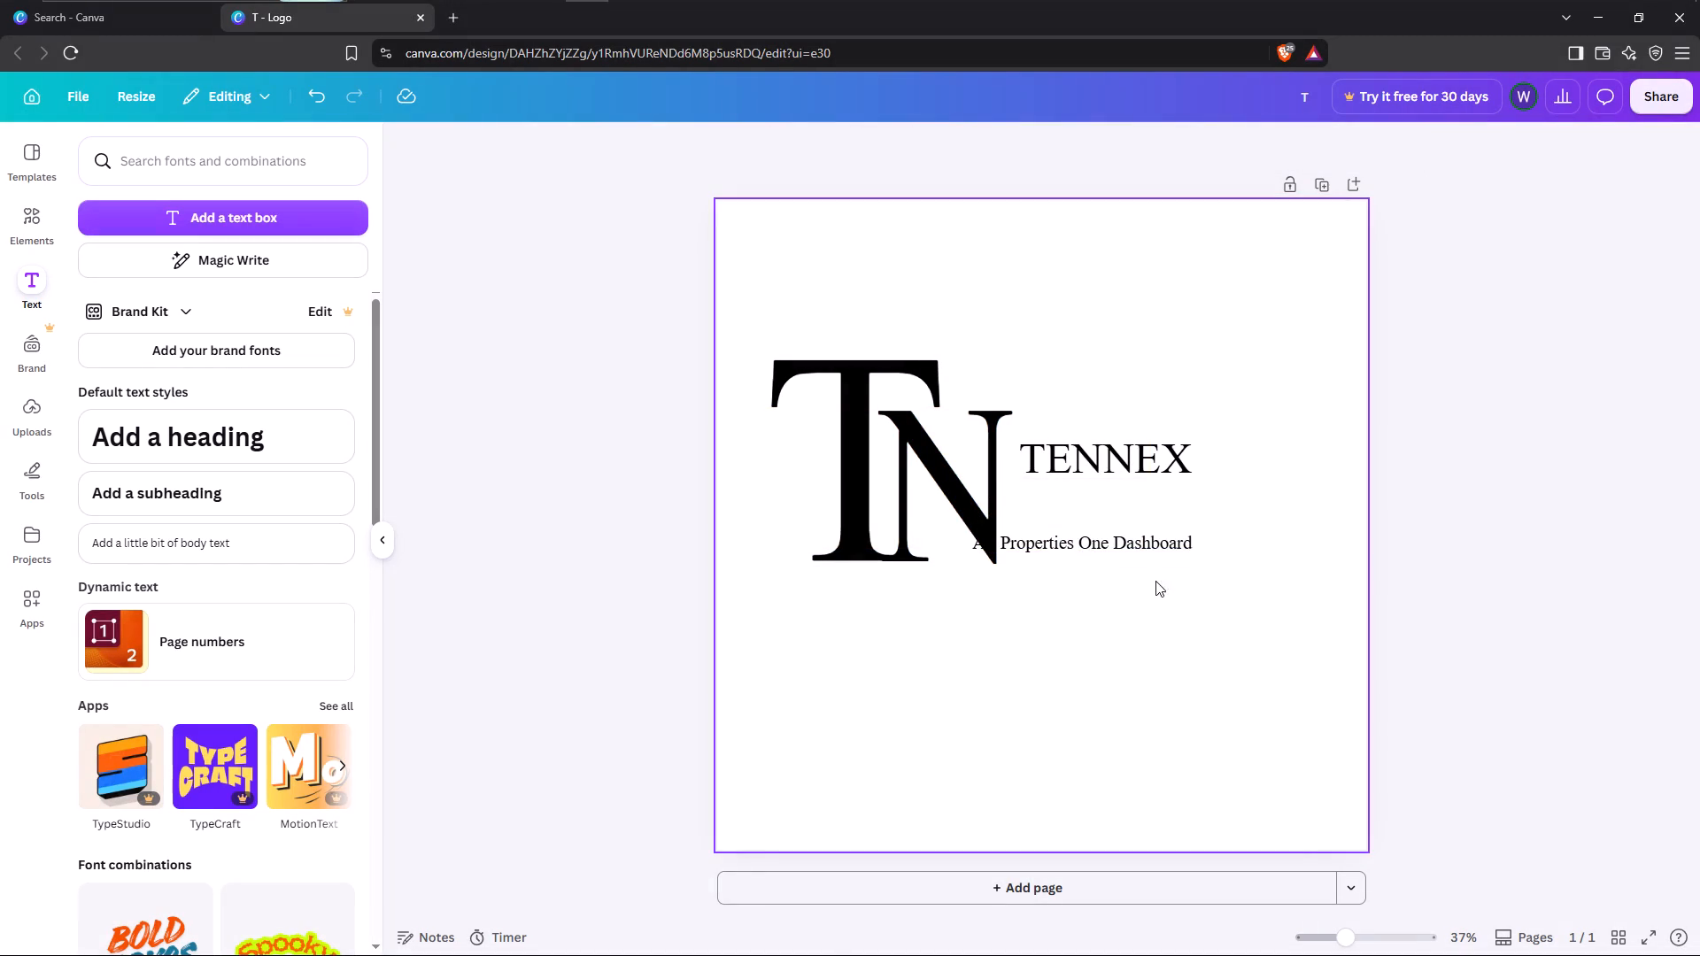
drag(1109, 544, 1142, 494)
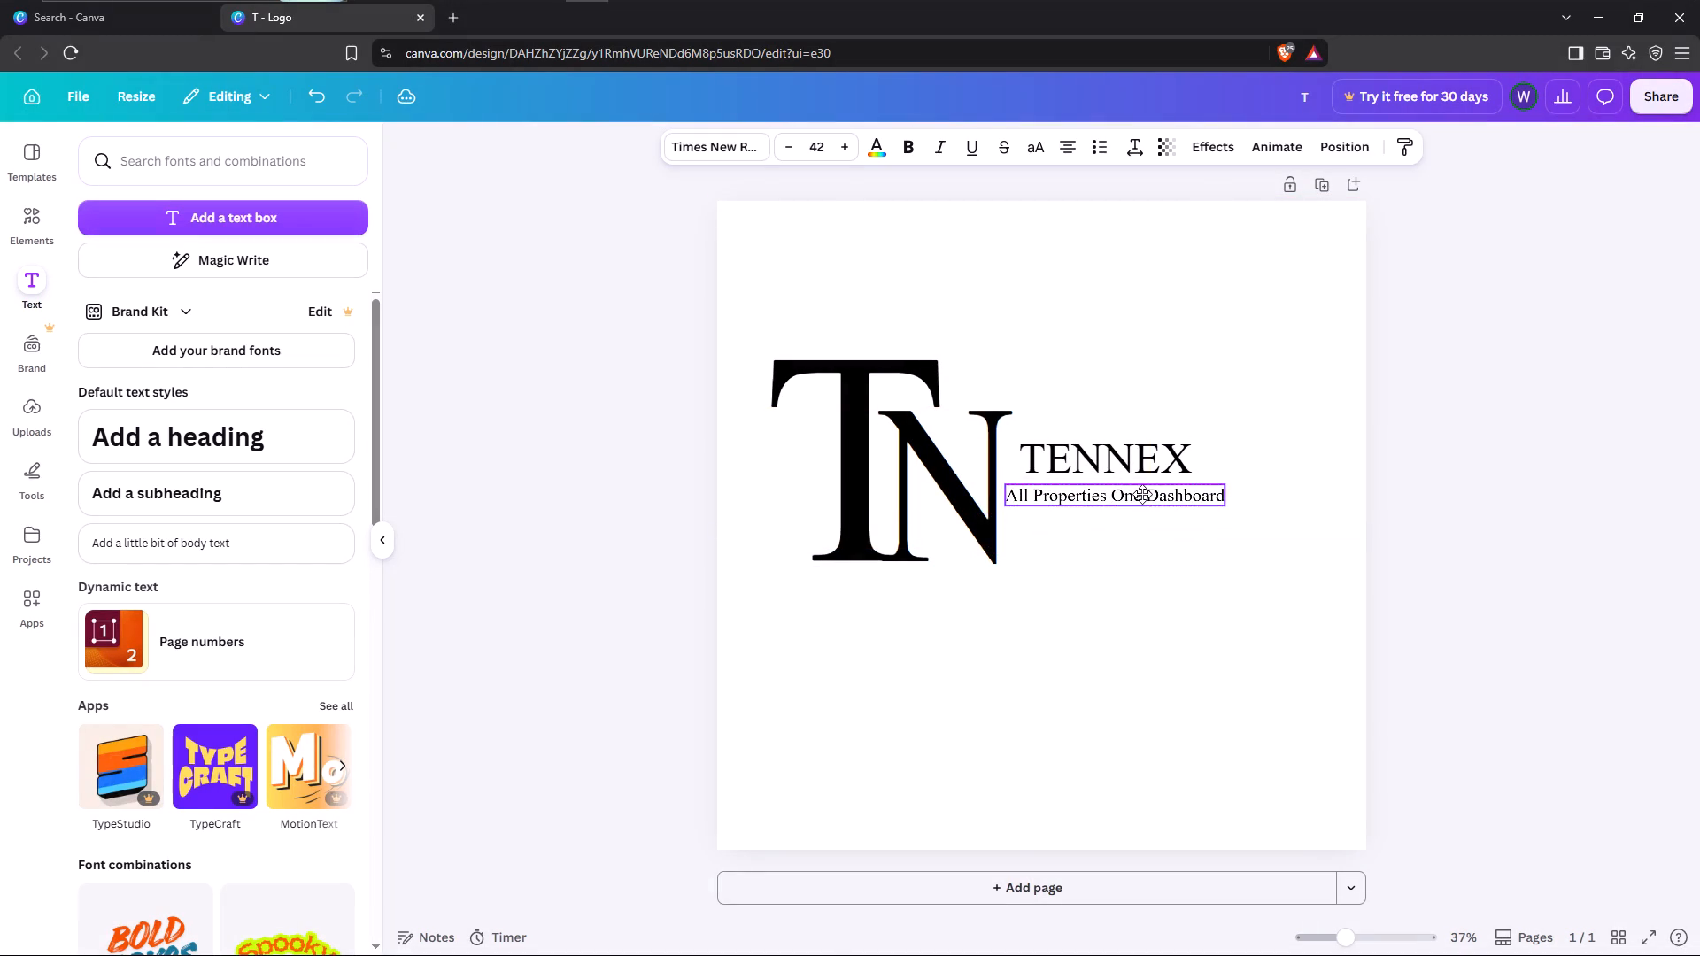
drag(1142, 494, 1147, 491)
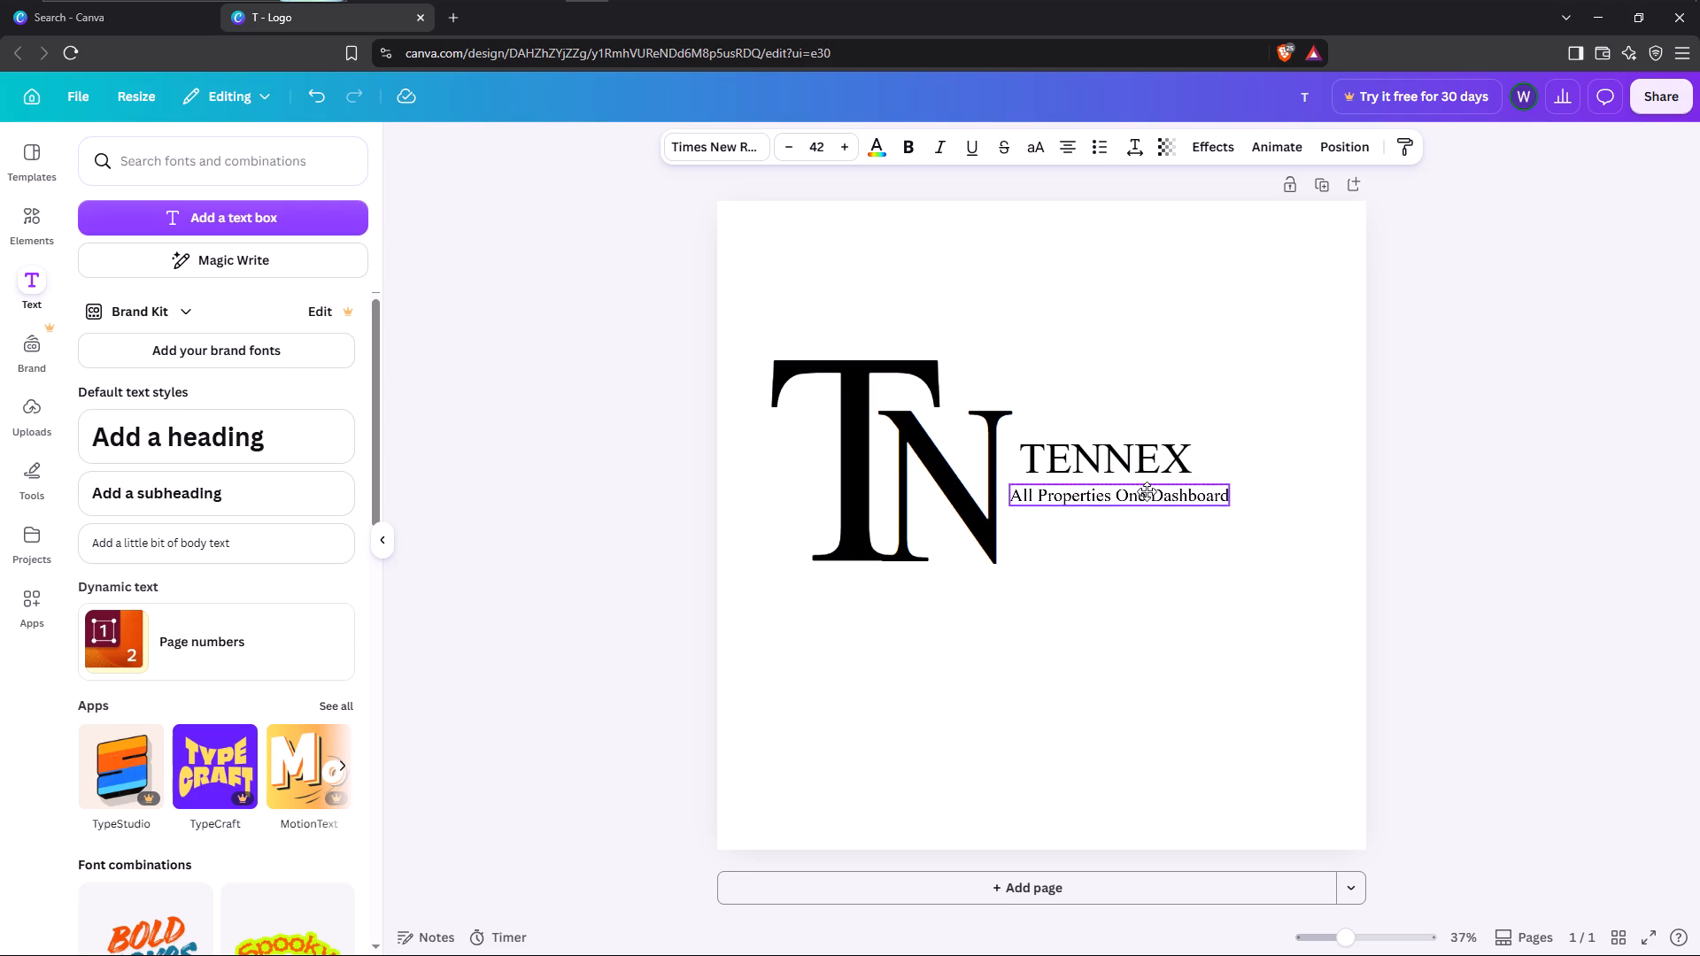
drag(1147, 491, 1145, 490)
click(1156, 585)
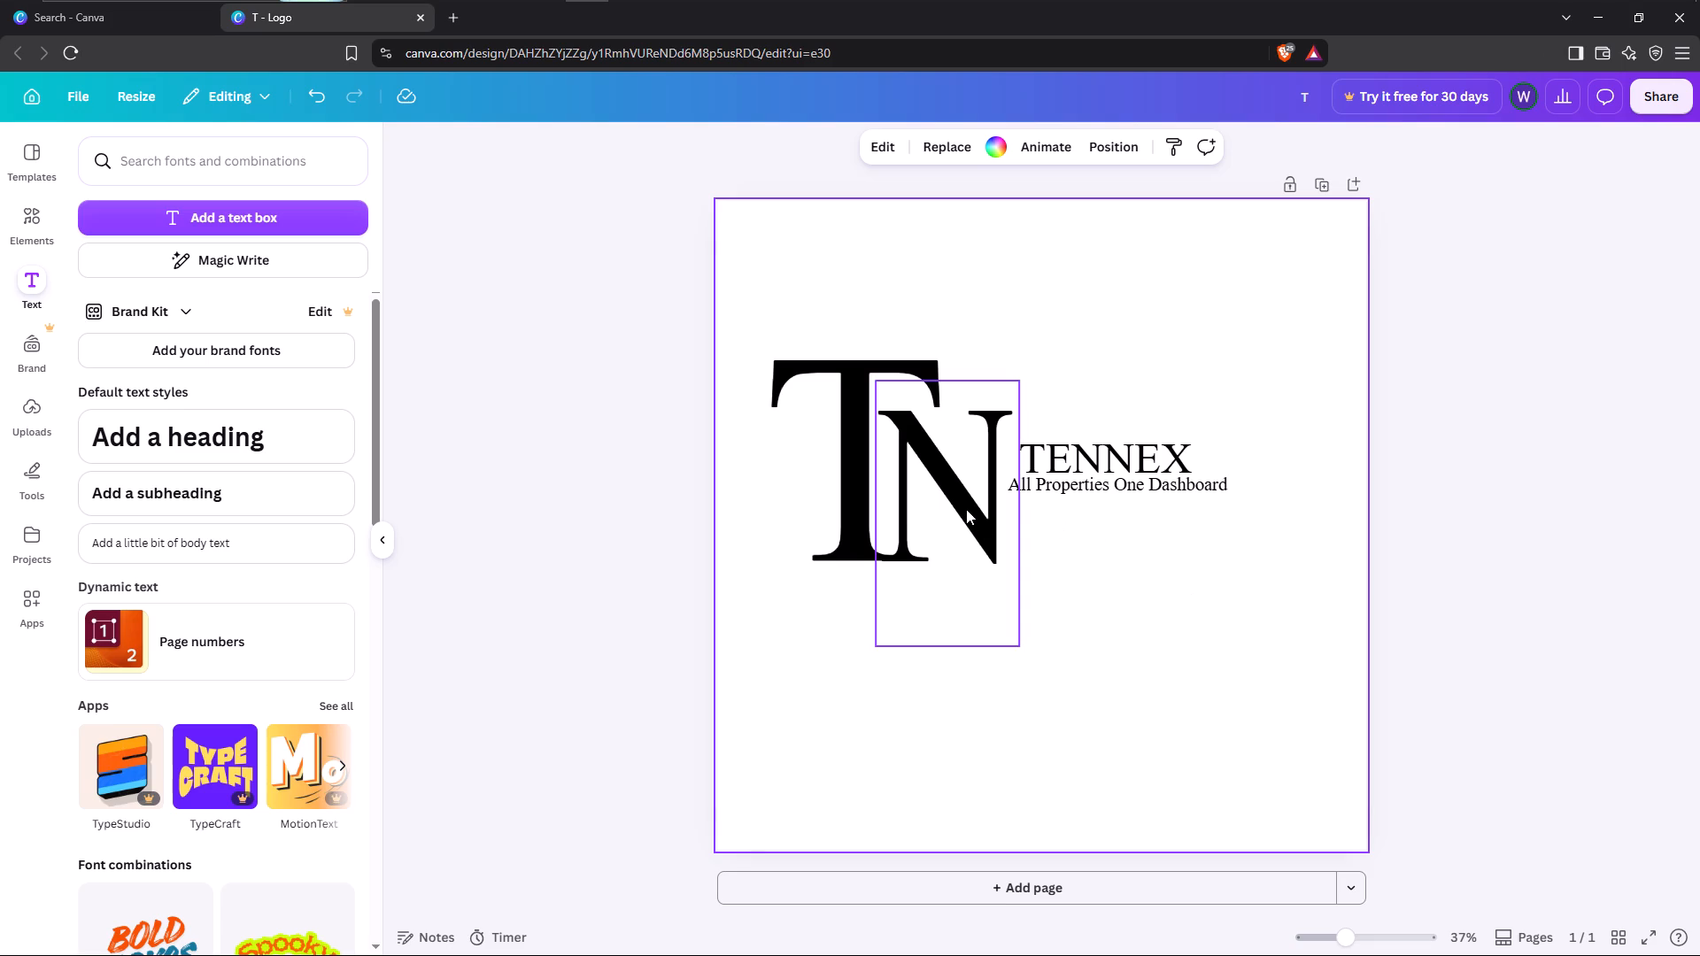
Raise the N and enlarge it to font size 563, with its base level with the T's base.
drag(965, 504, 965, 500)
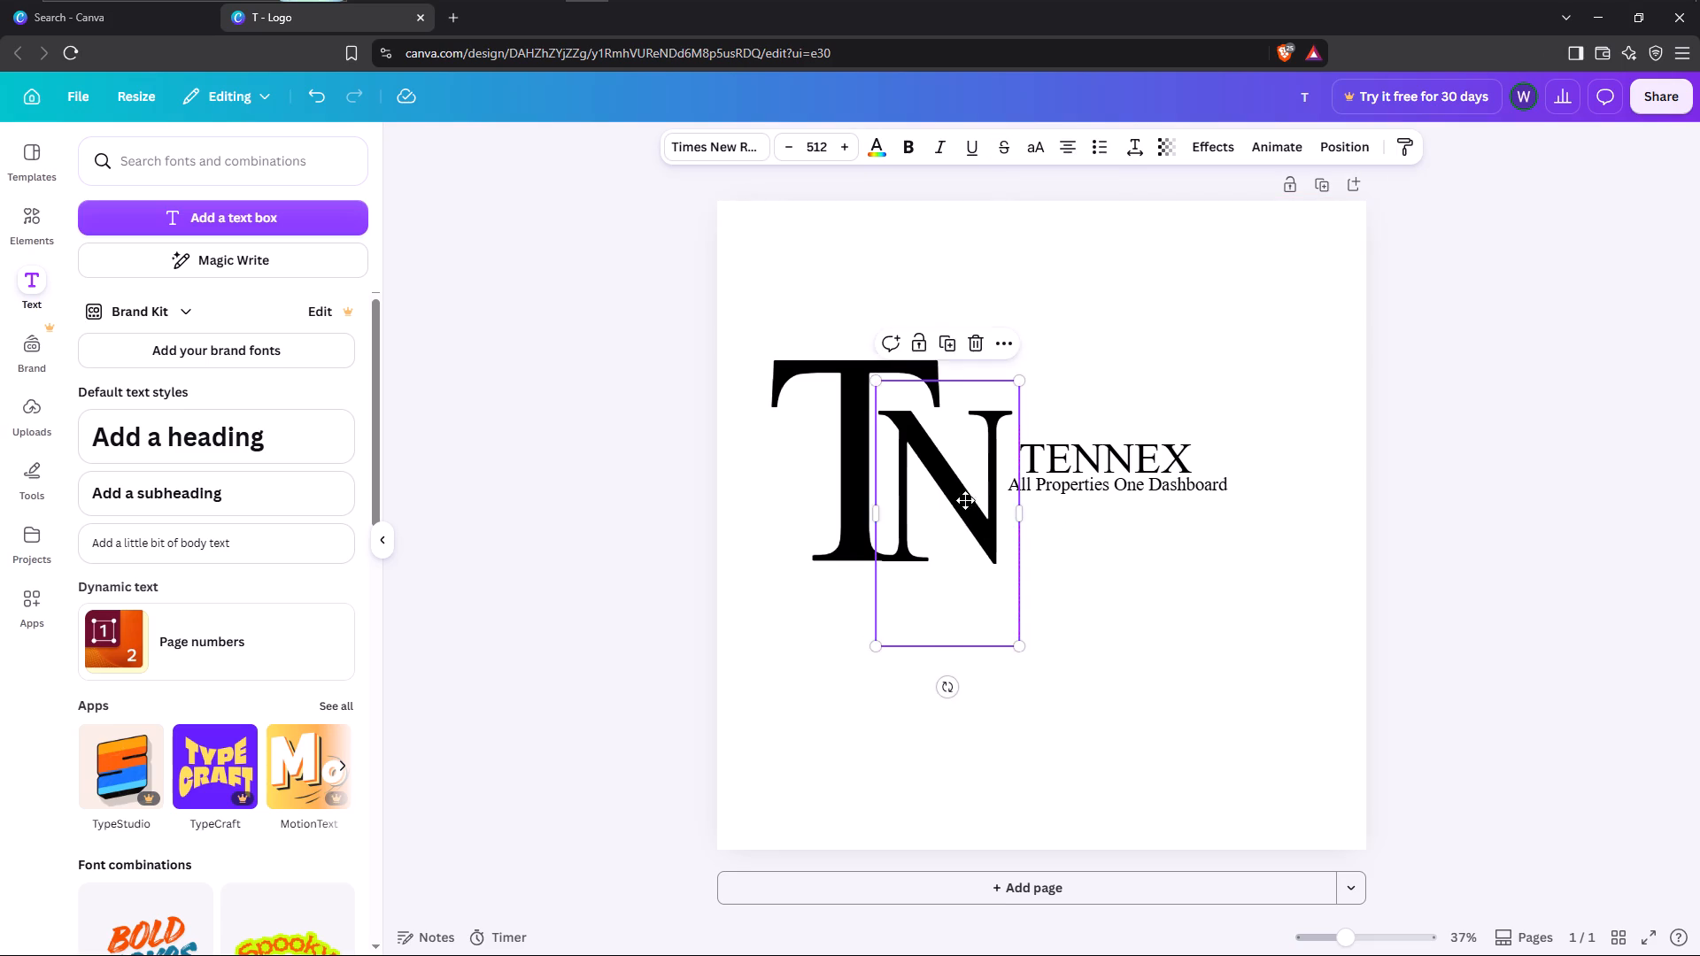
drag(965, 500, 967, 484)
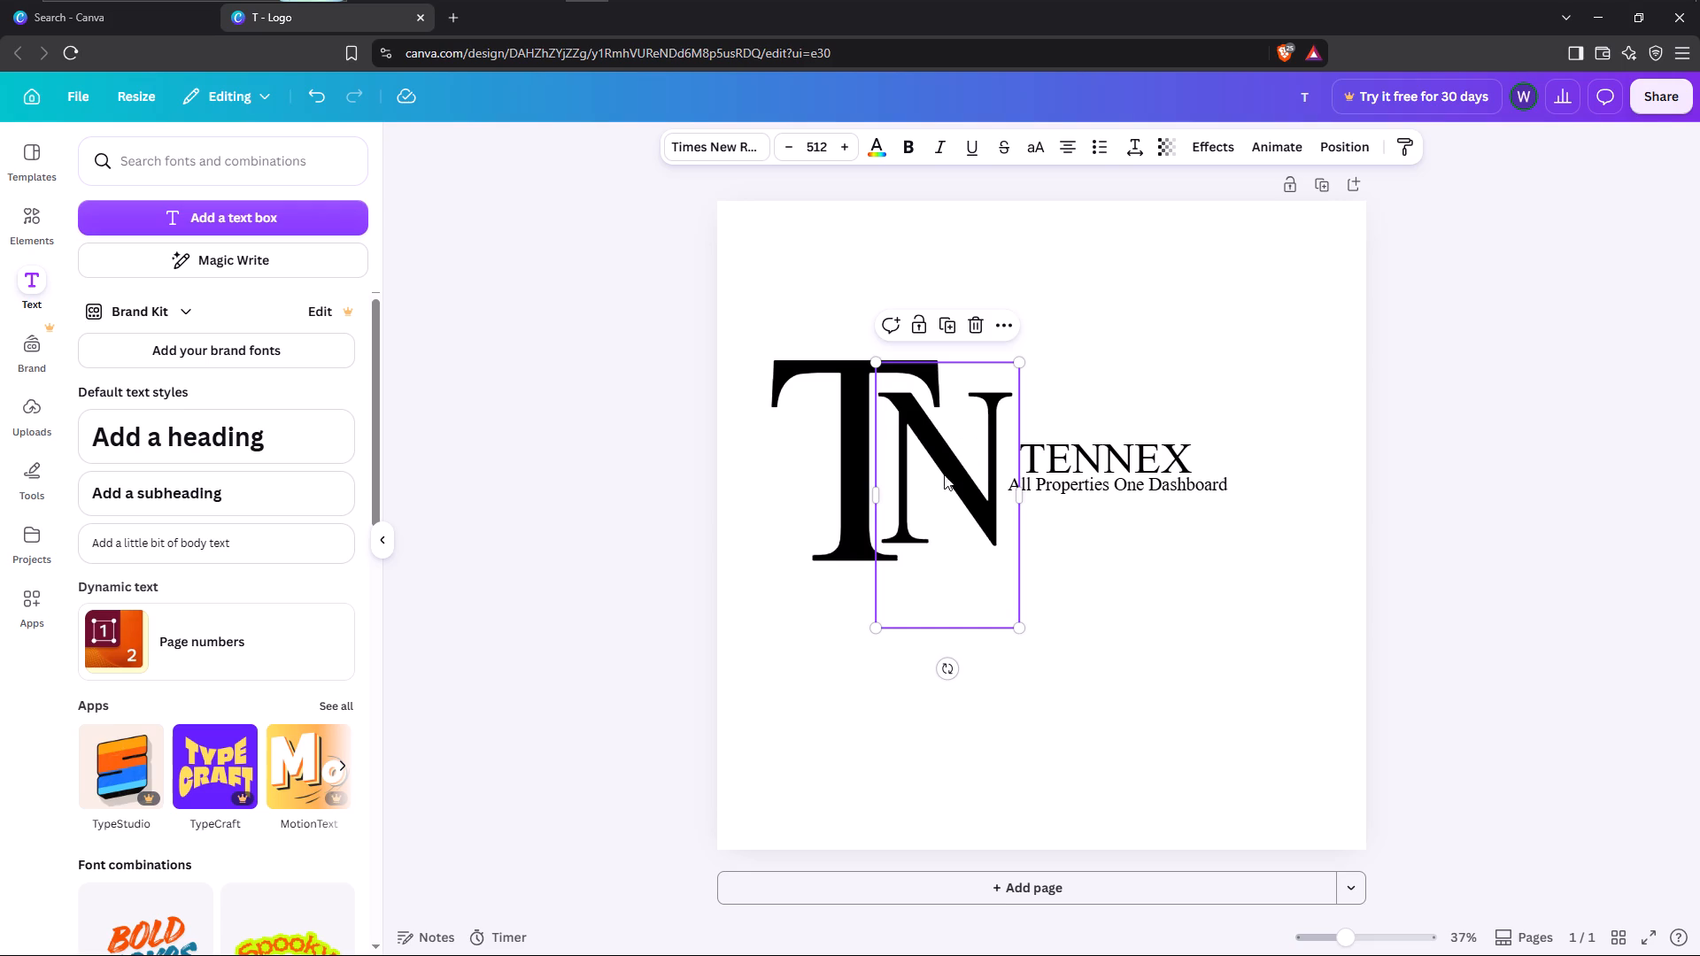
drag(1016, 625, 1016, 629)
drag(1016, 629, 1019, 655)
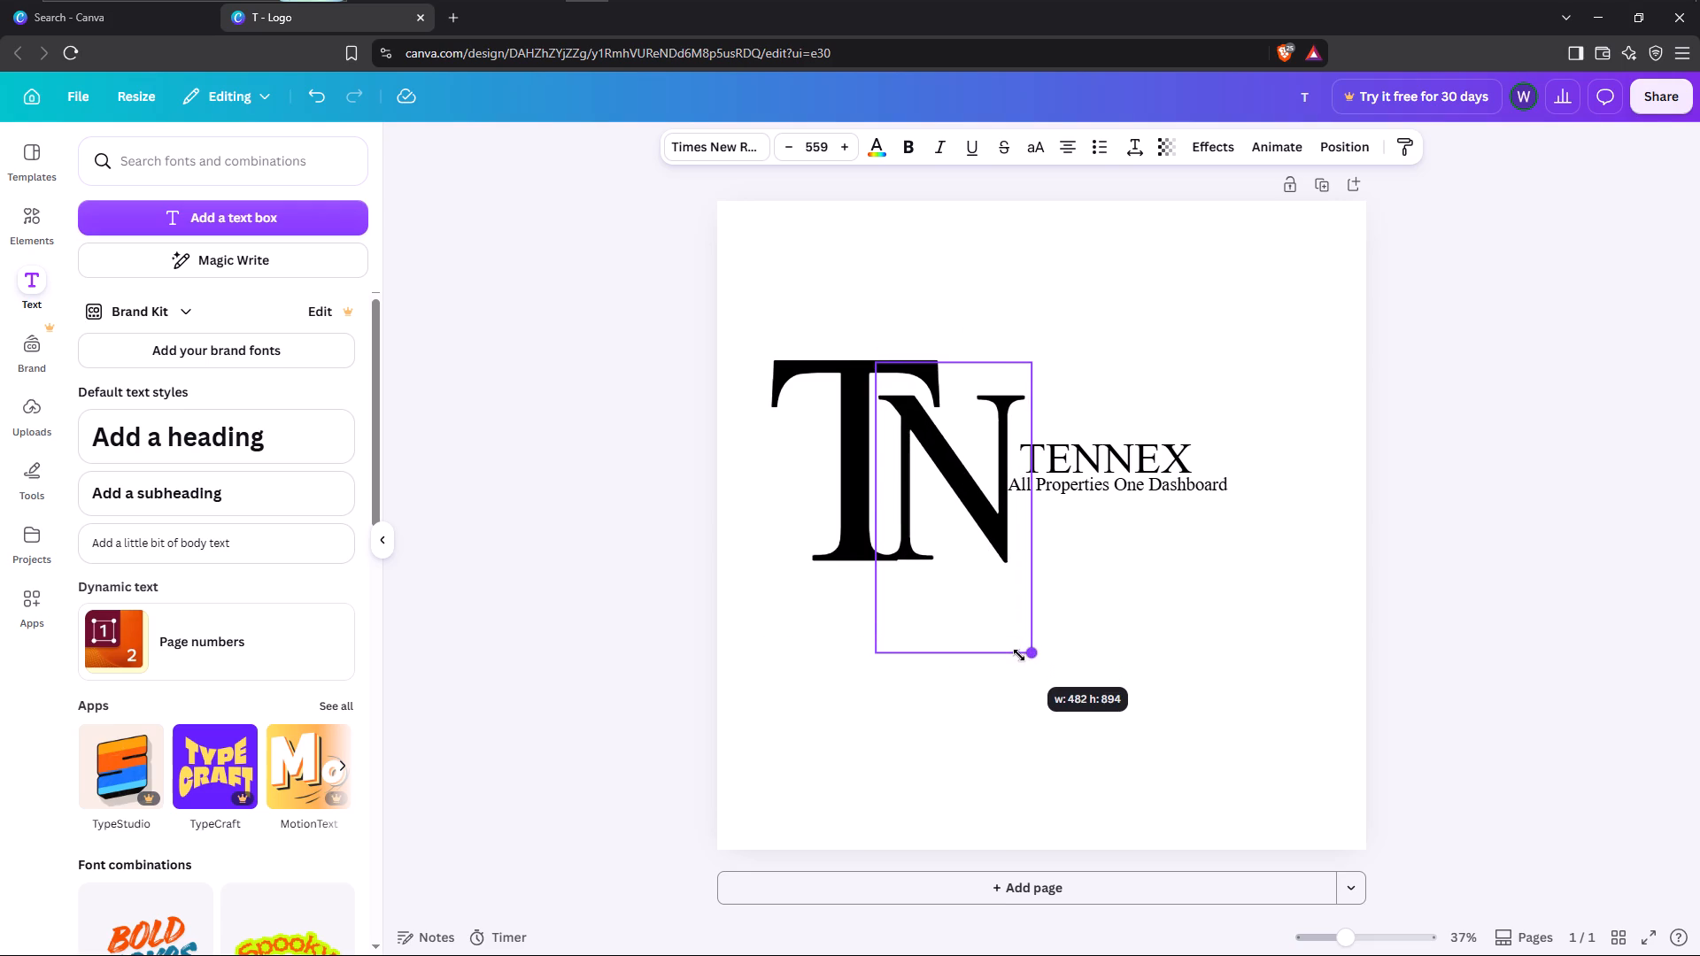
drag(1019, 655, 1019, 658)
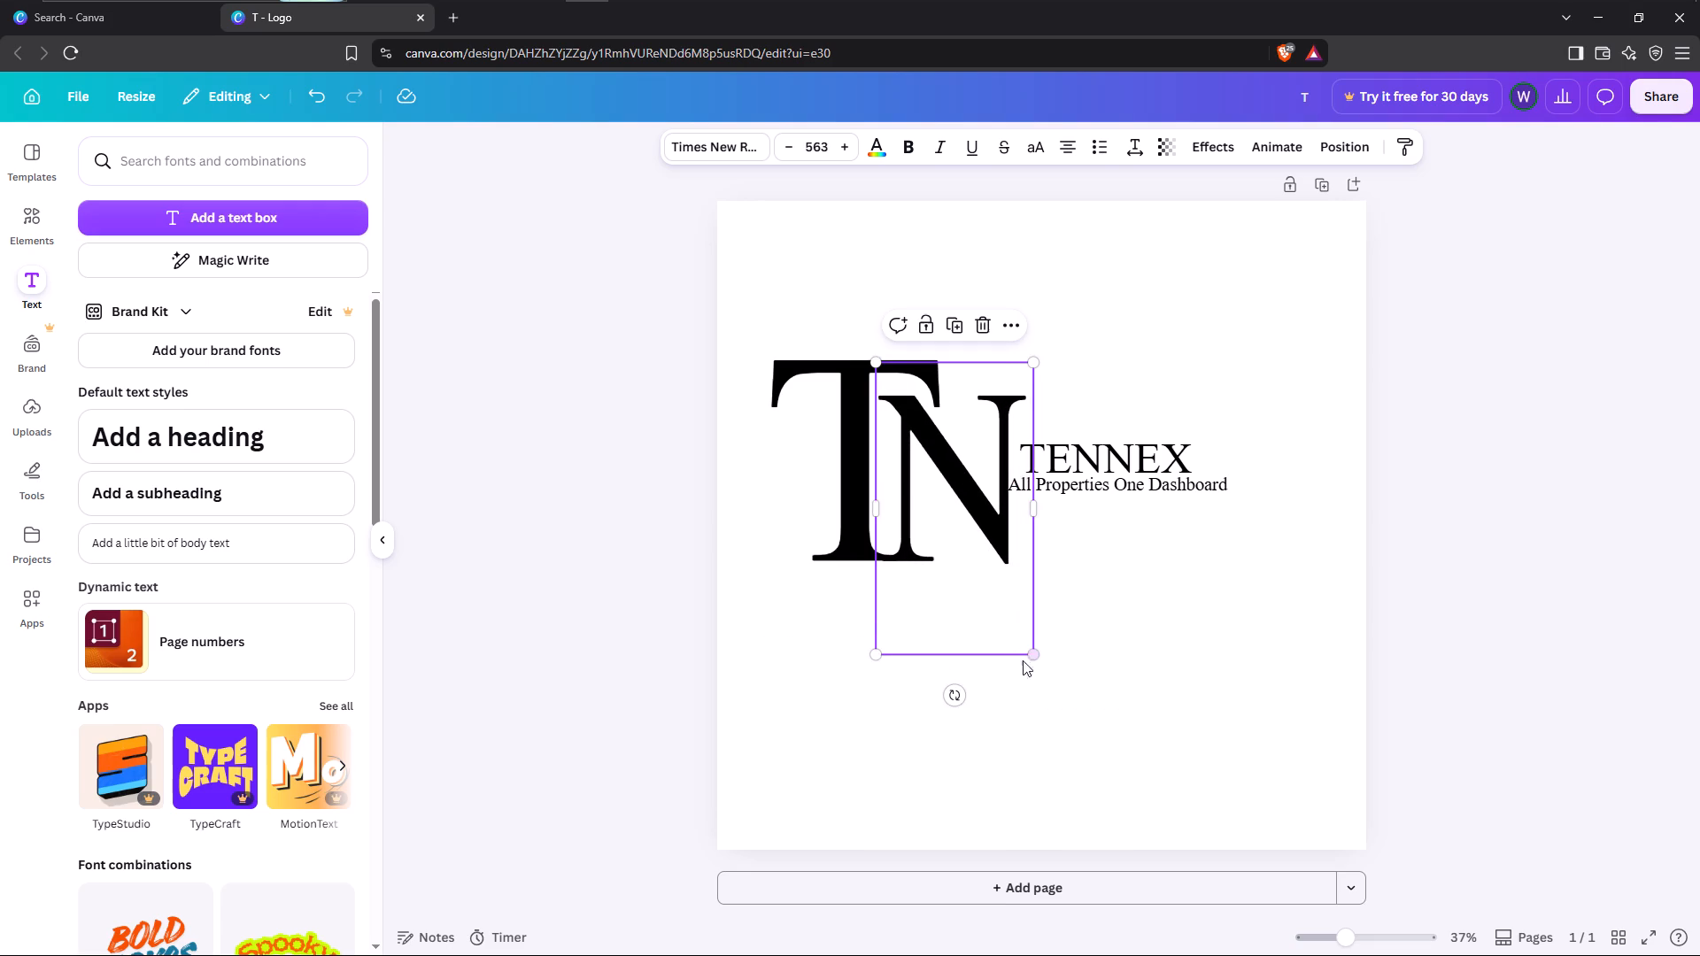
click(1187, 627)
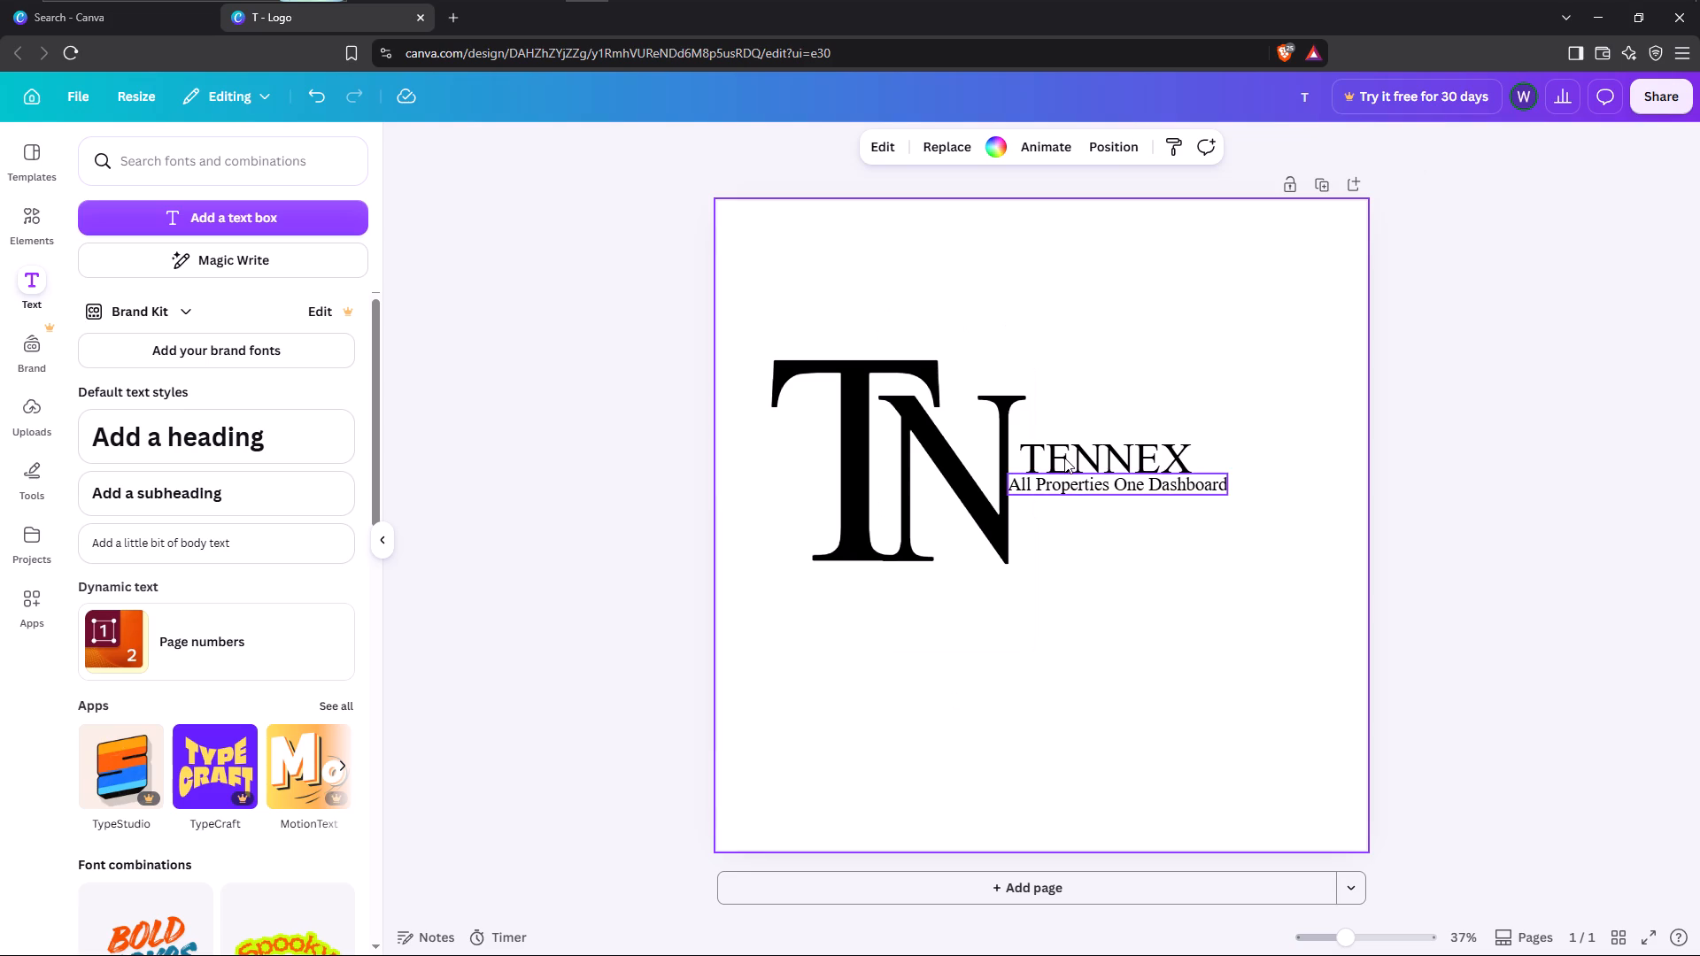
Group the TENNEX text and the tagline together.
drag(1255, 394, 1156, 433)
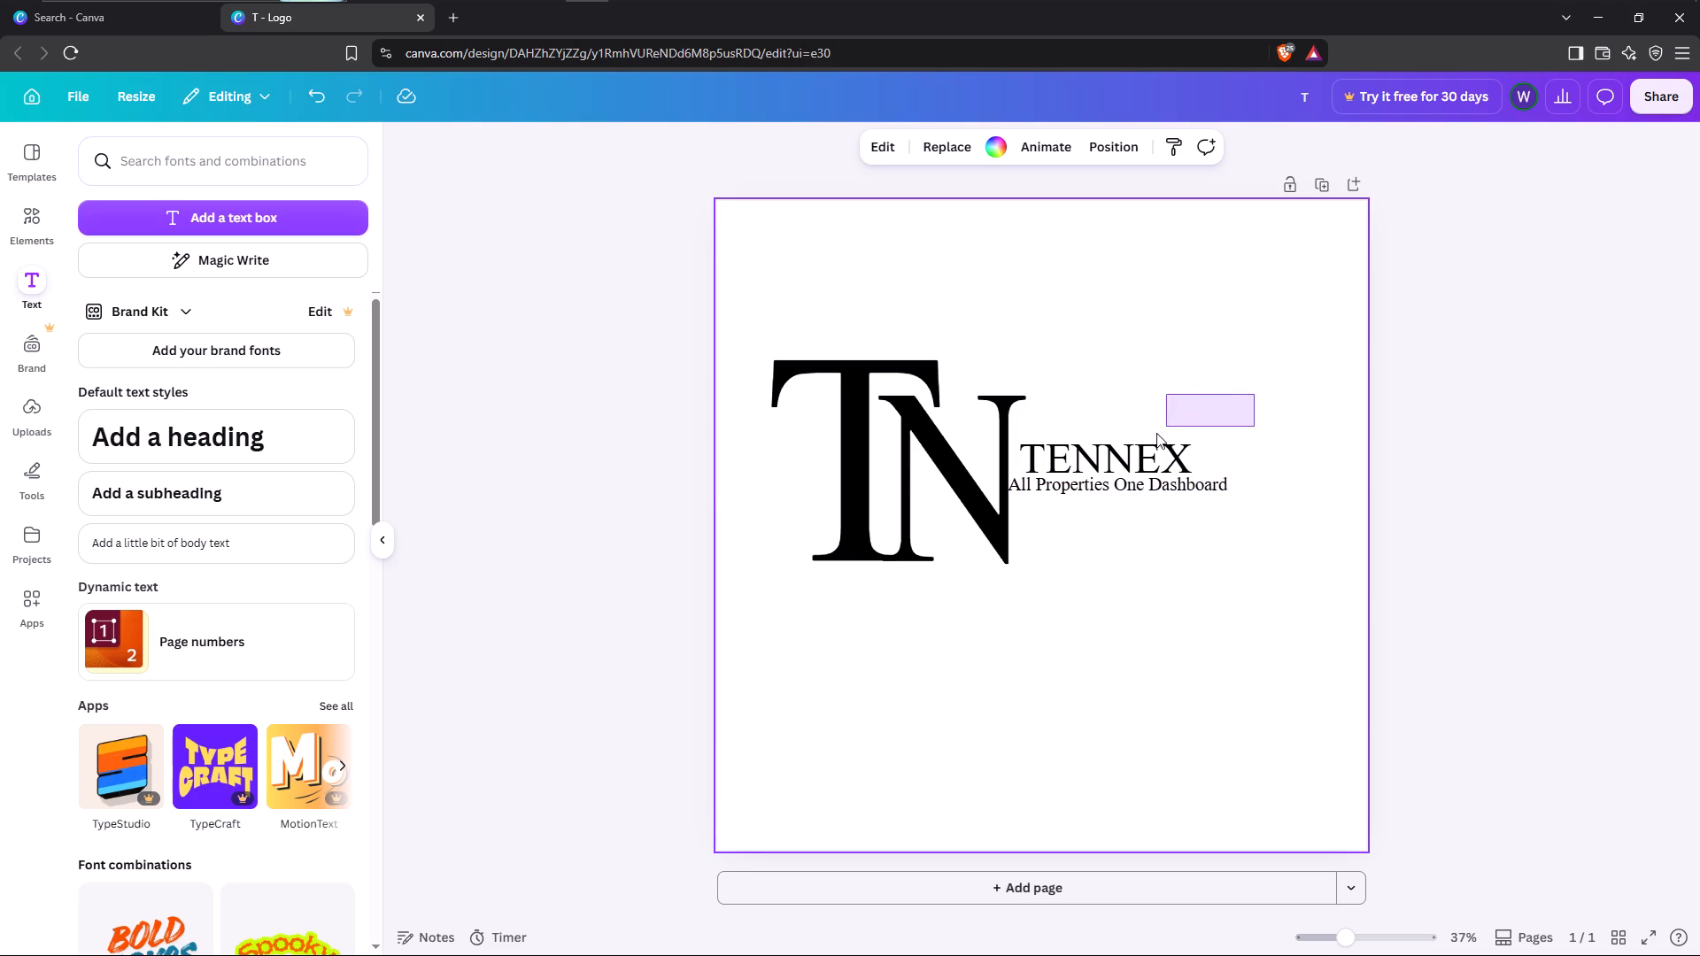
drag(1156, 433, 1100, 482)
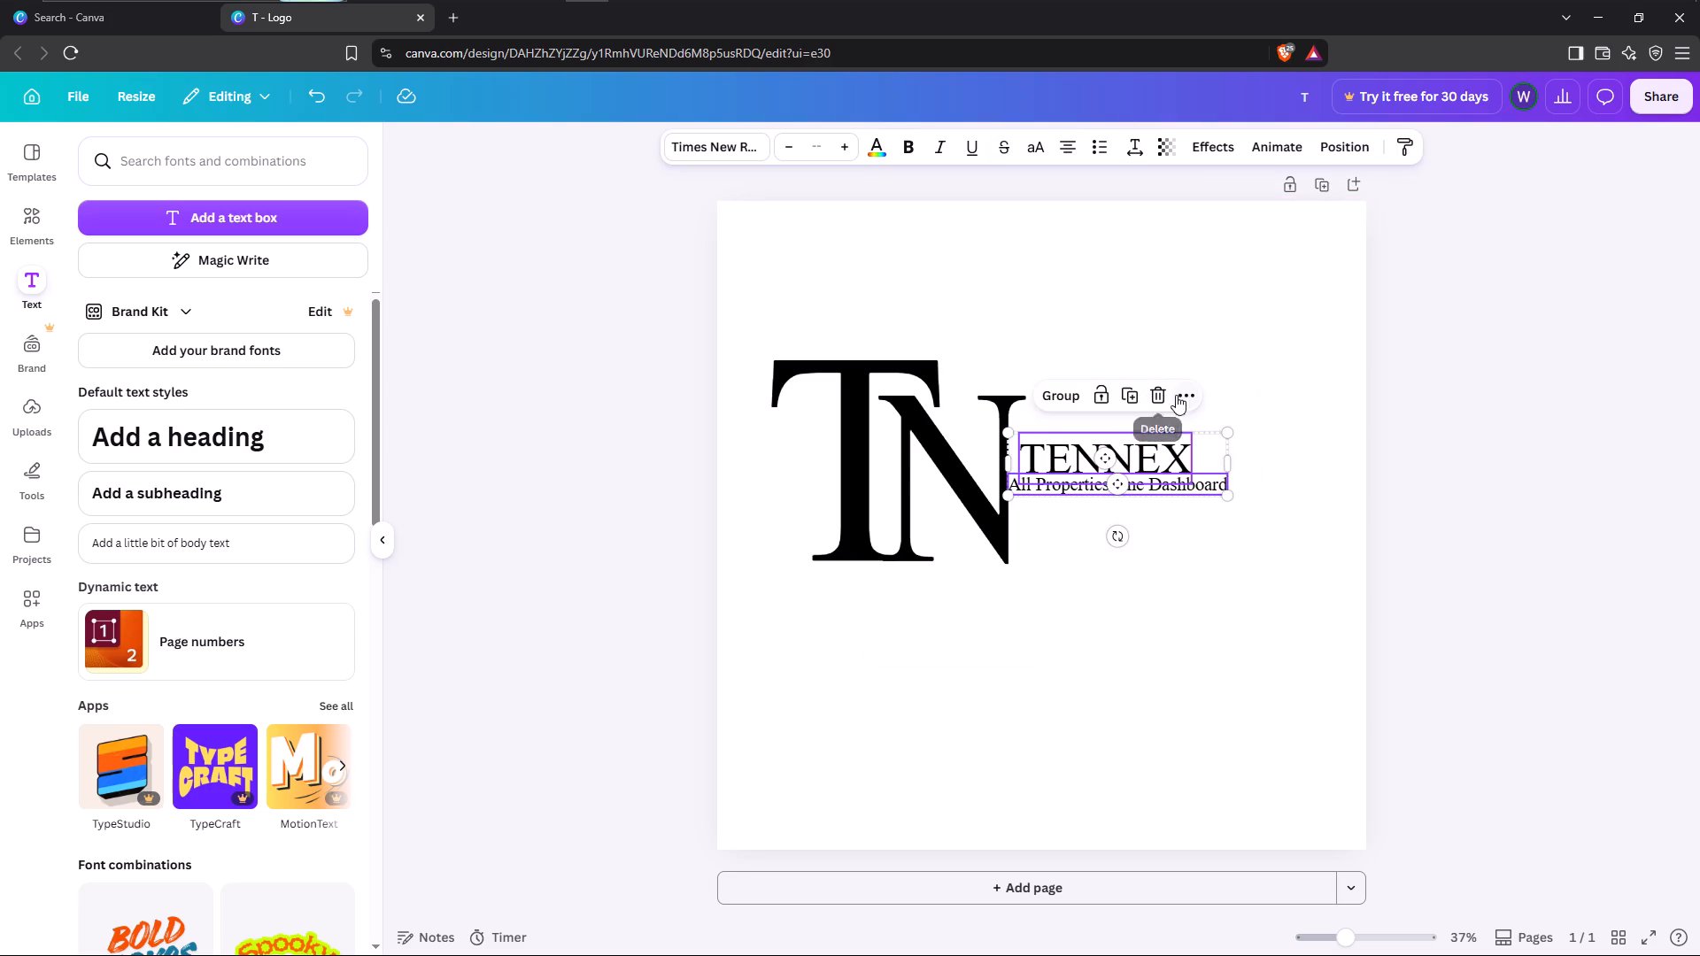
click(1071, 400)
Enlarge the grouped brand name and tagline by about a quarter and place the group just beside the N's lower outer stem.
drag(1071, 456, 1077, 456)
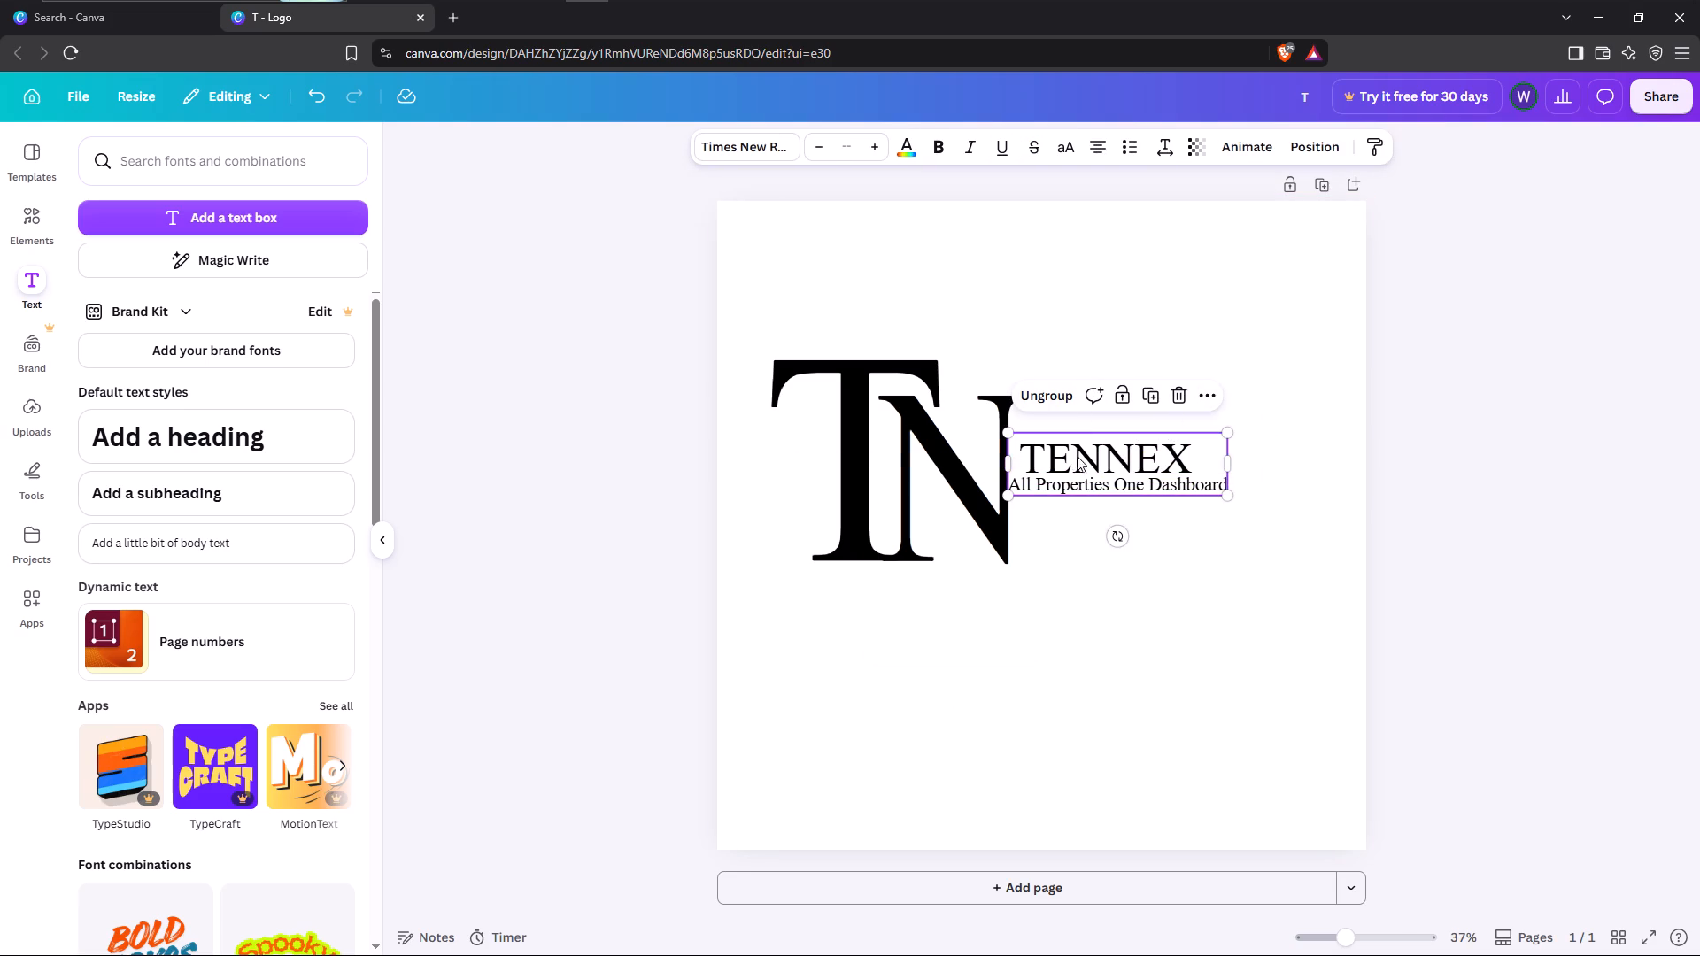
drag(1077, 456, 1098, 470)
drag(1251, 513, 1274, 641)
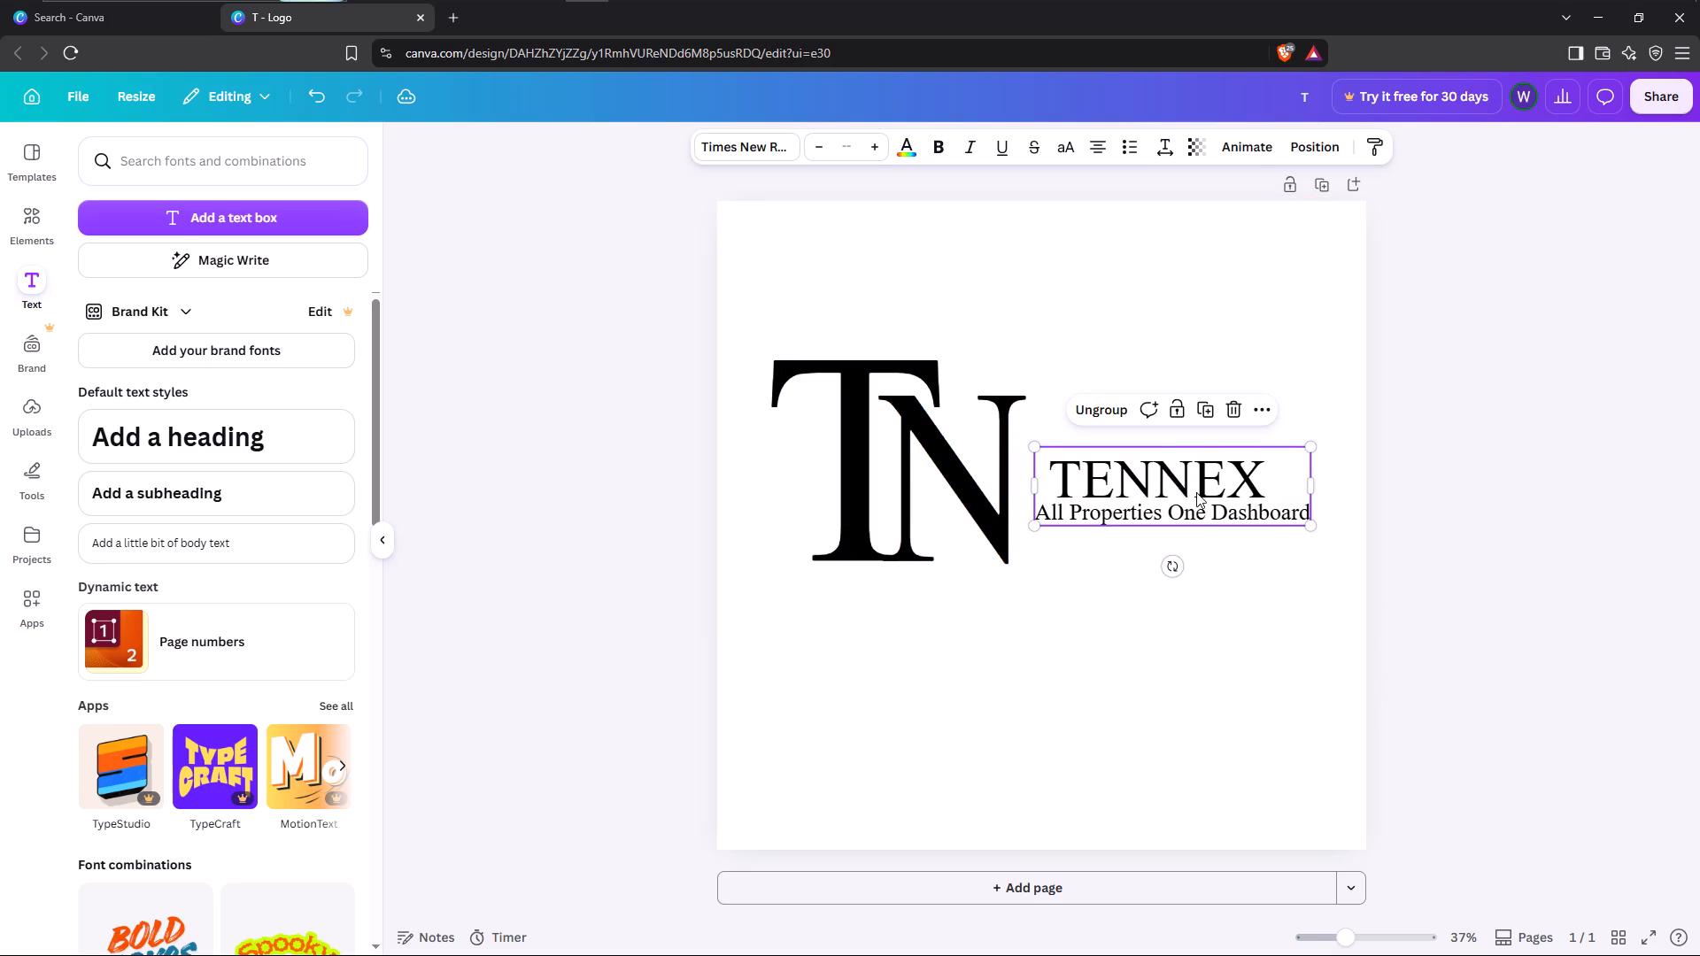
drag(1156, 493, 1139, 495)
click(1049, 623)
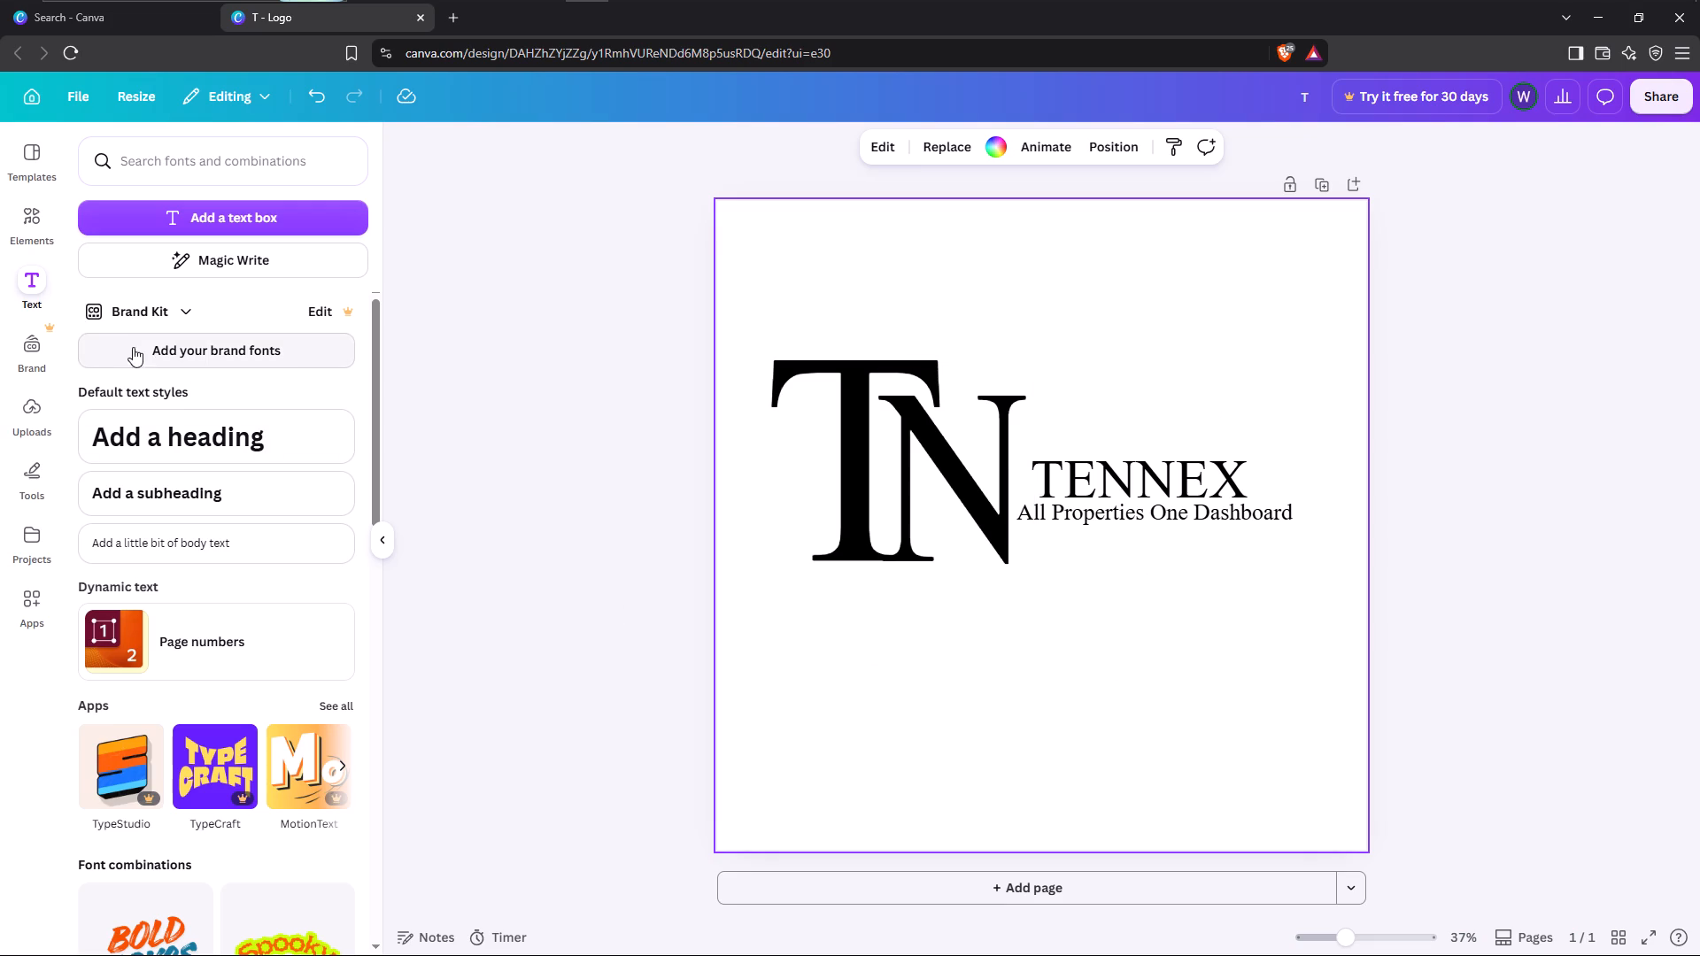
Search the elements for "building" and add the black outline graphic of two adjoining buildings to the page.
click(42, 228)
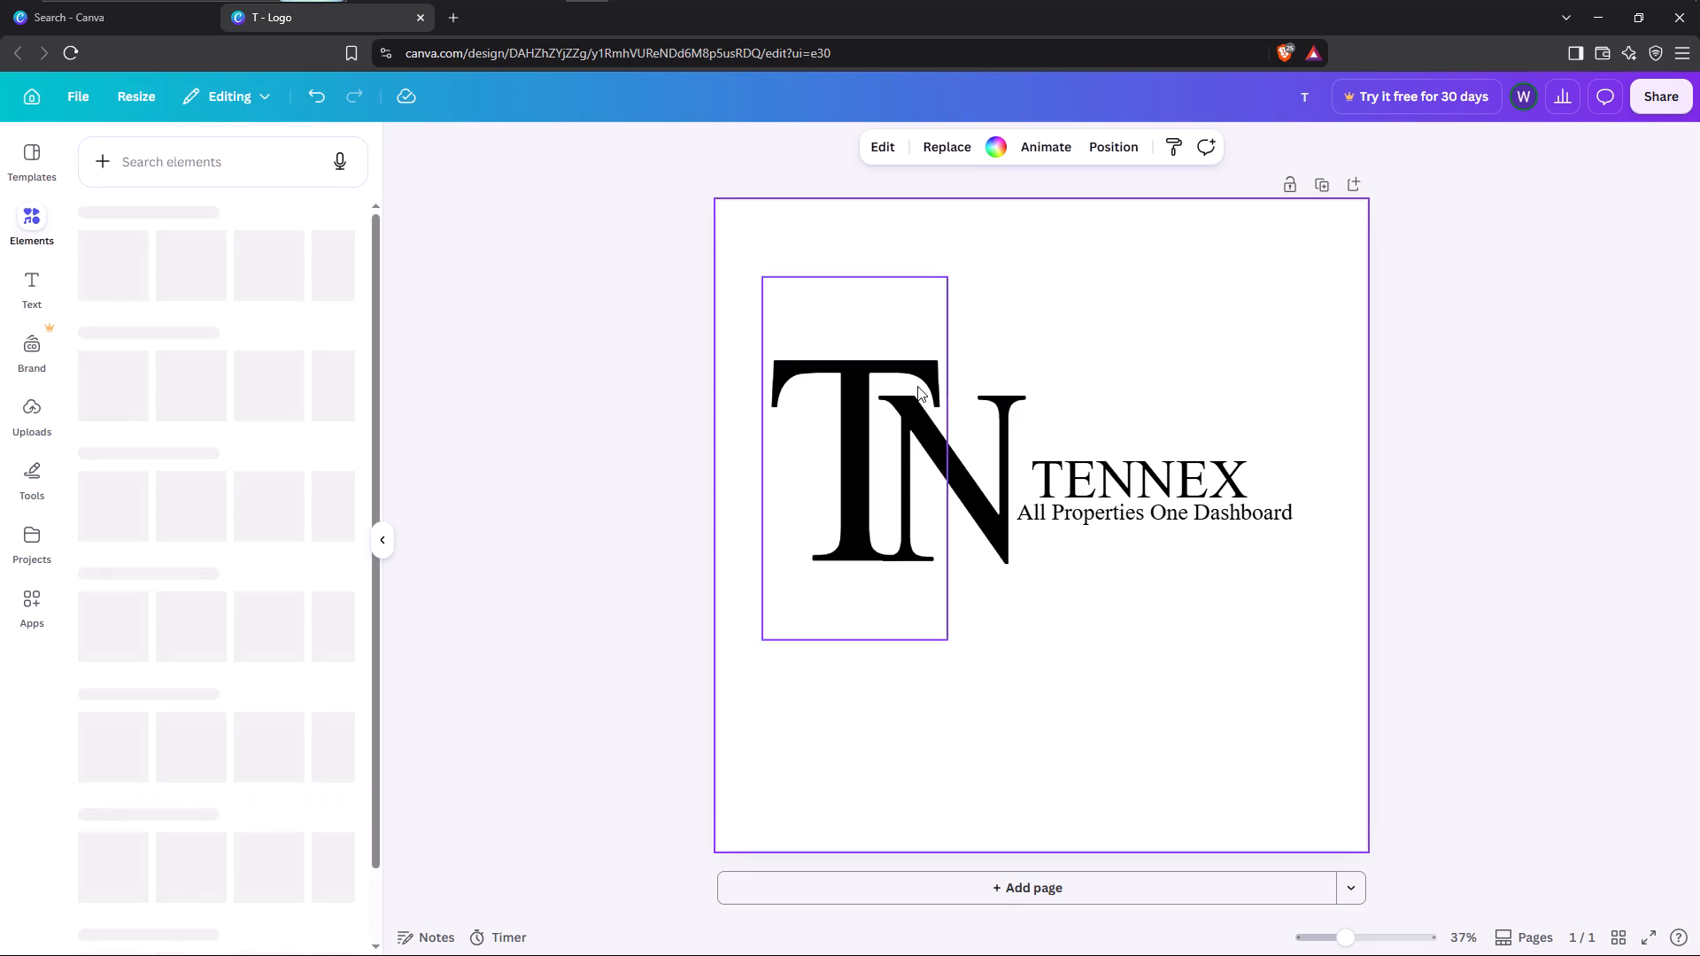
click(176, 168)
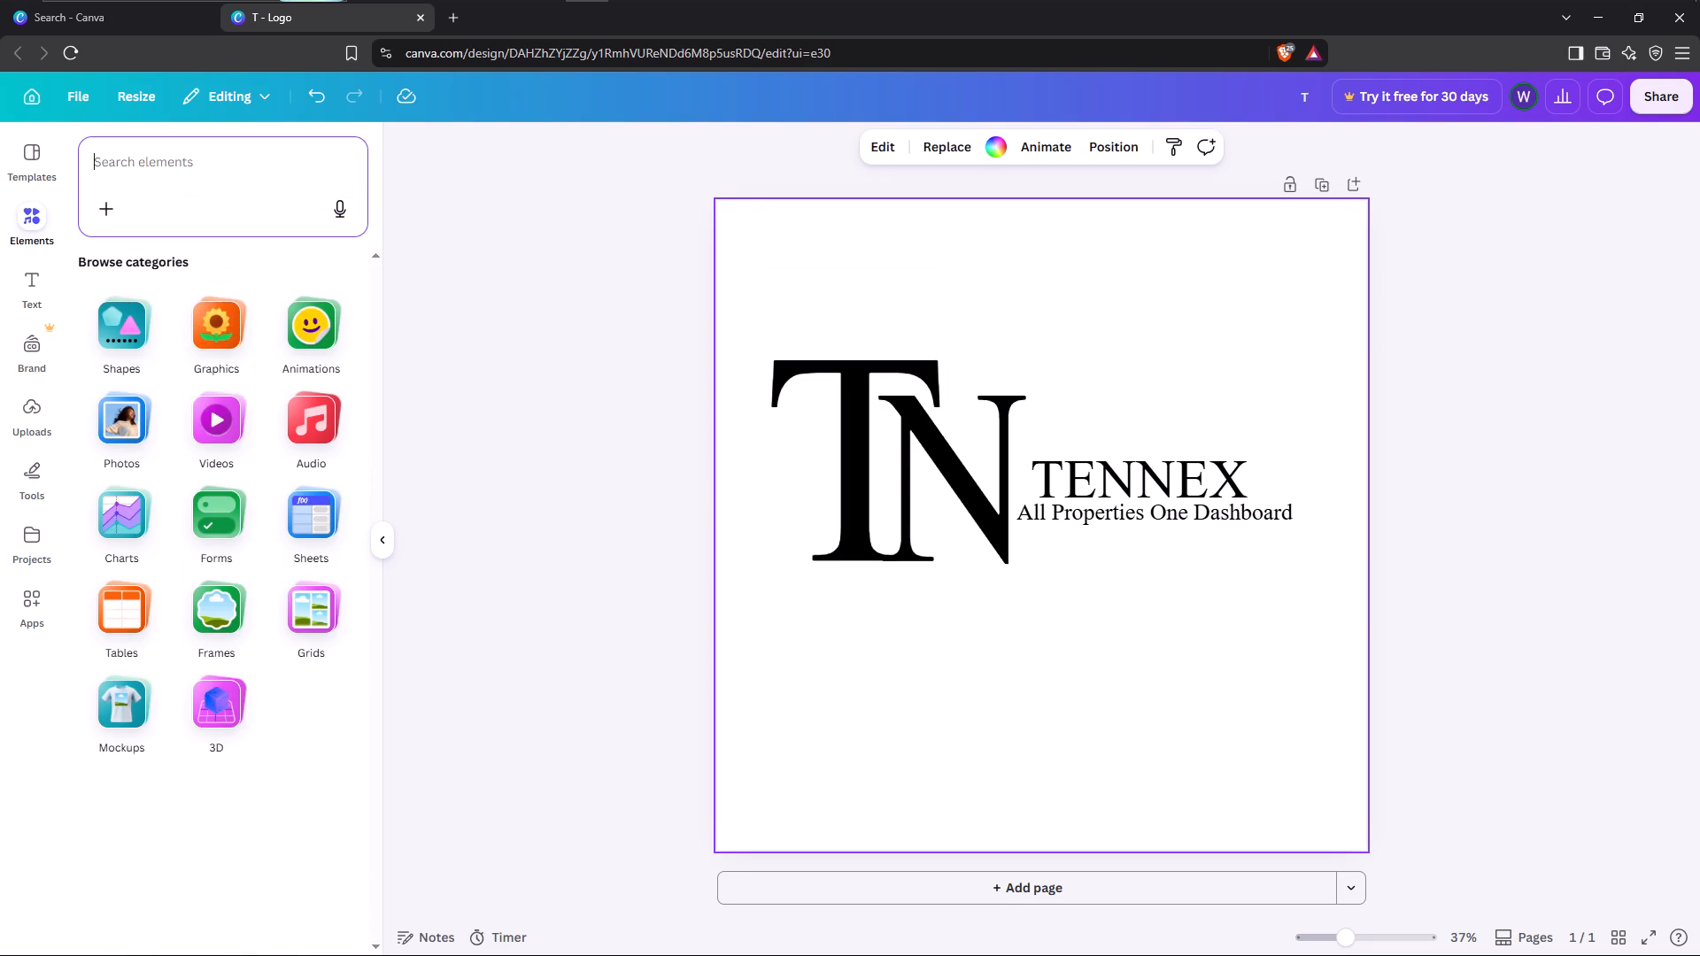
text(bui)
text(ld)
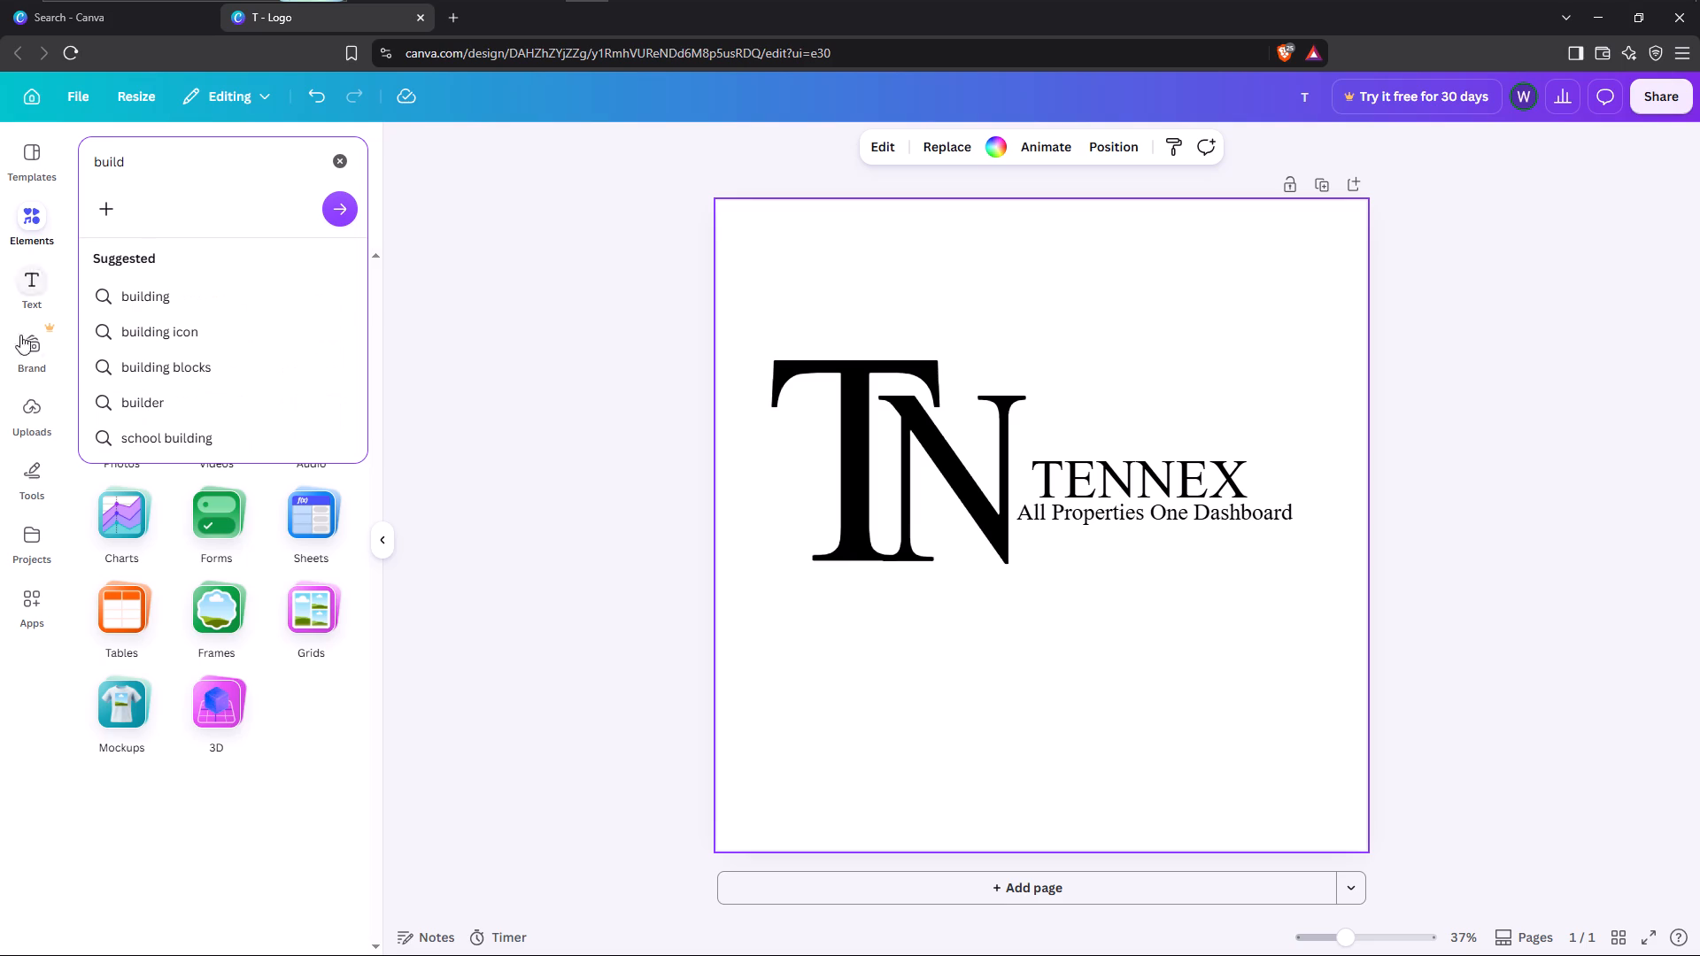
click(181, 289)
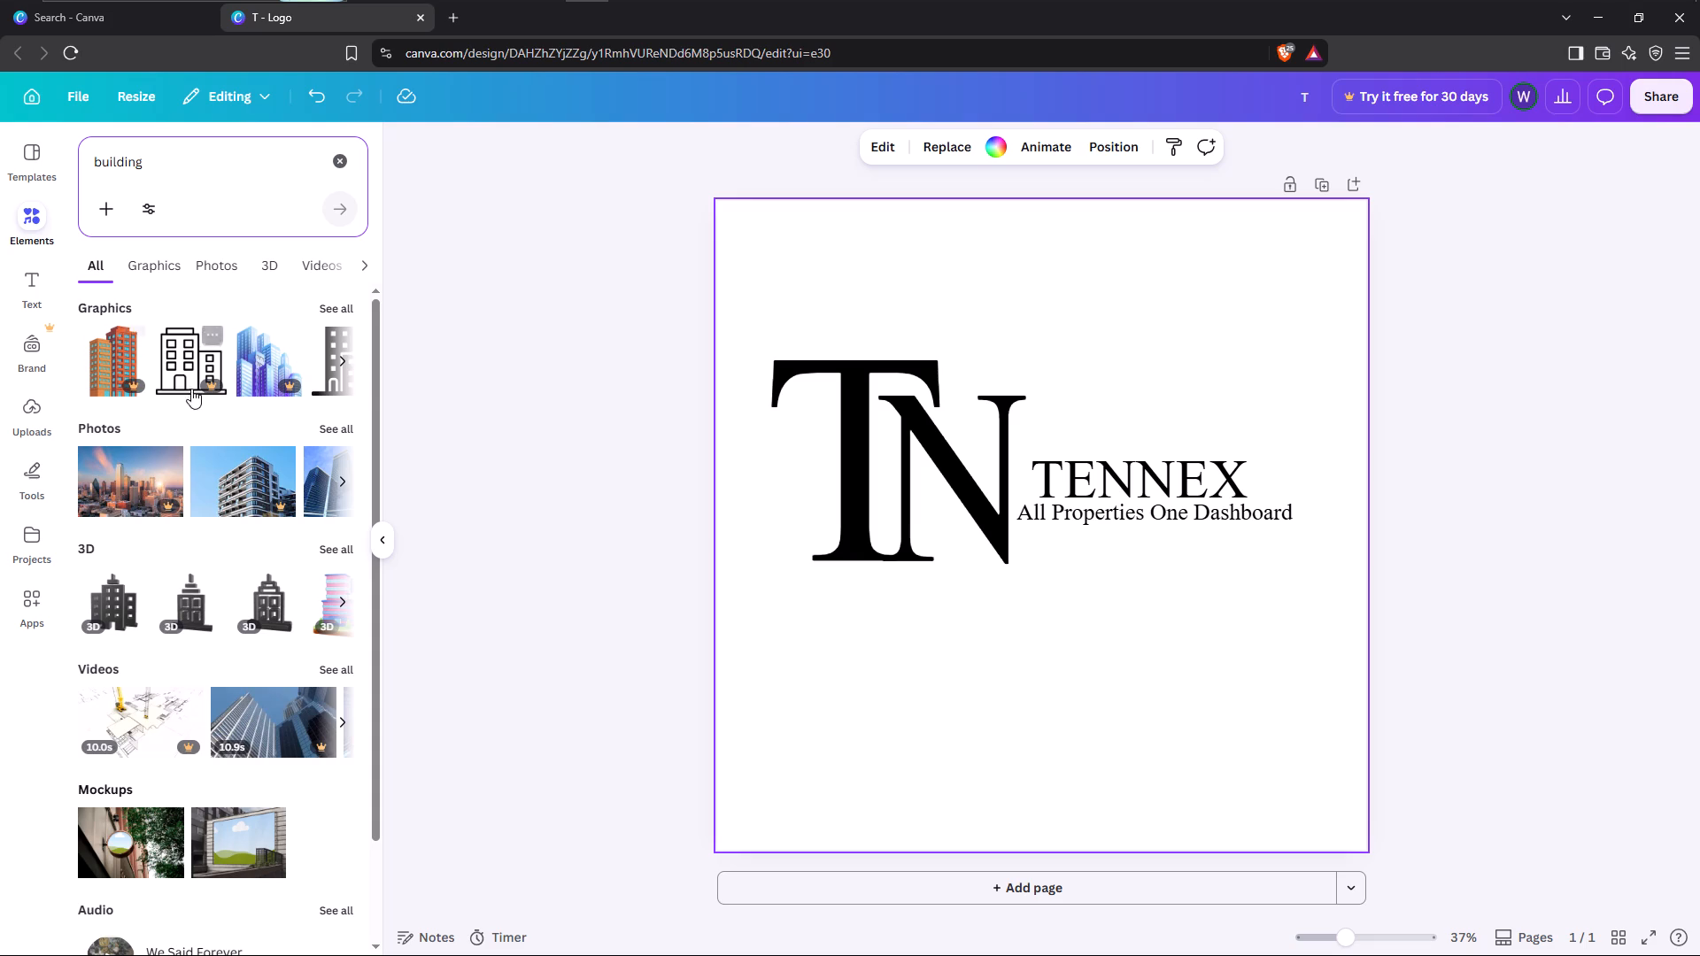
scroll(191, 389, down, 3)
scroll(264, 358, up, 4)
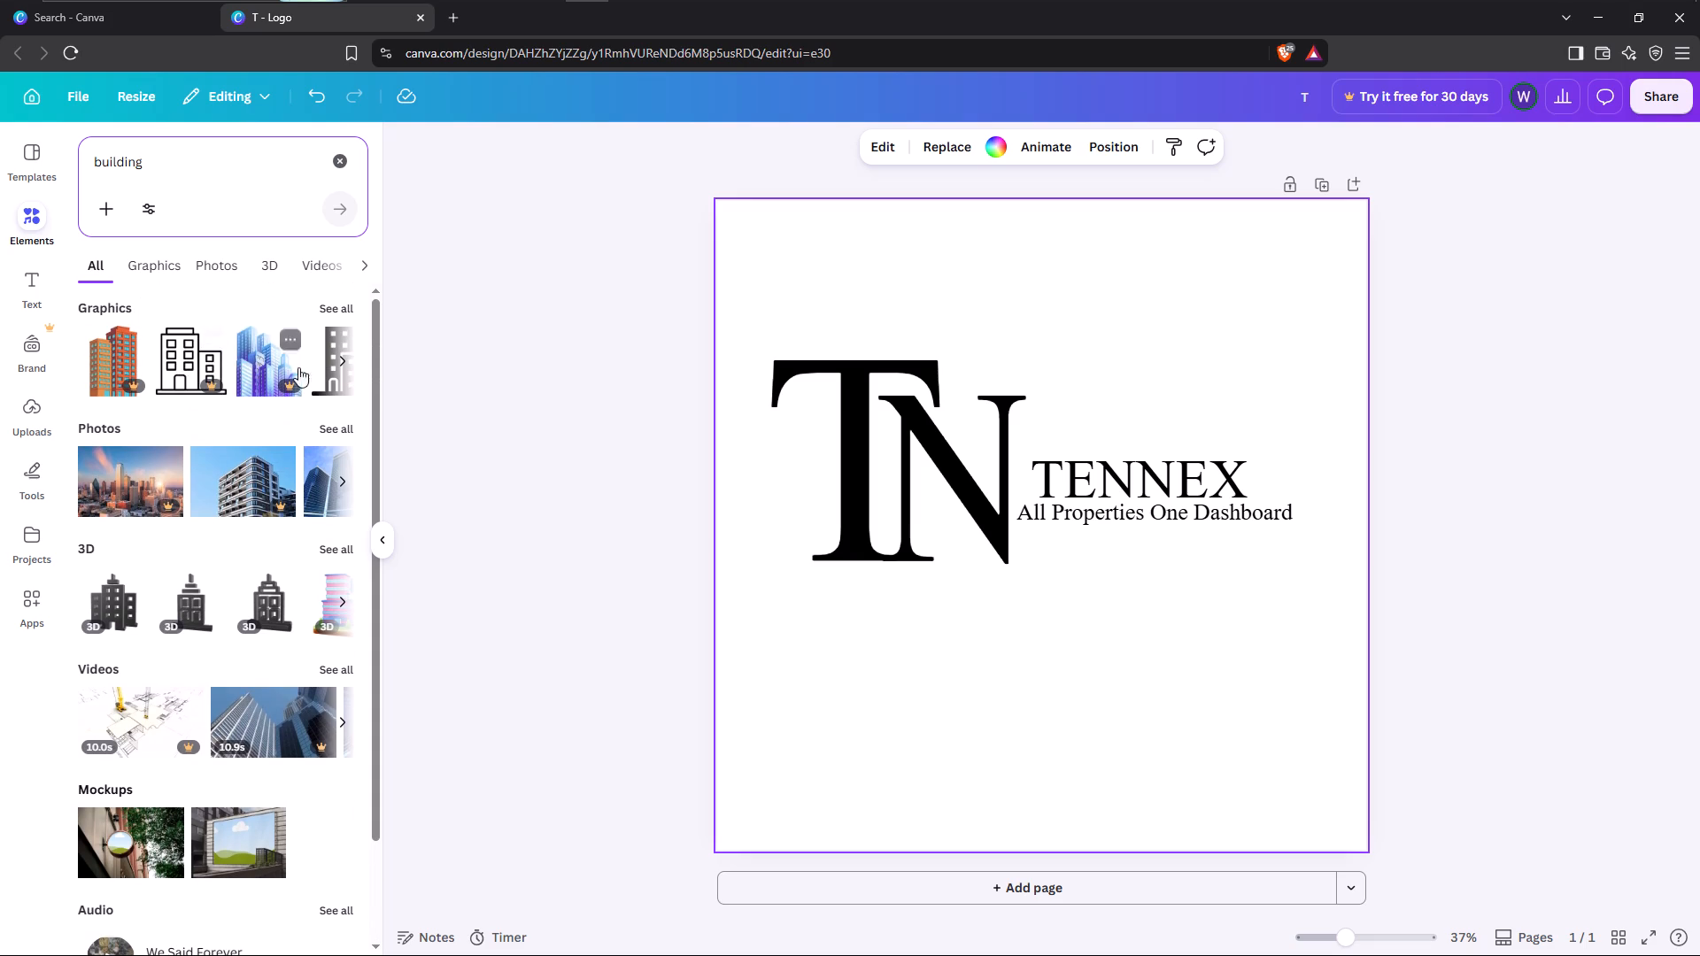
click(341, 354)
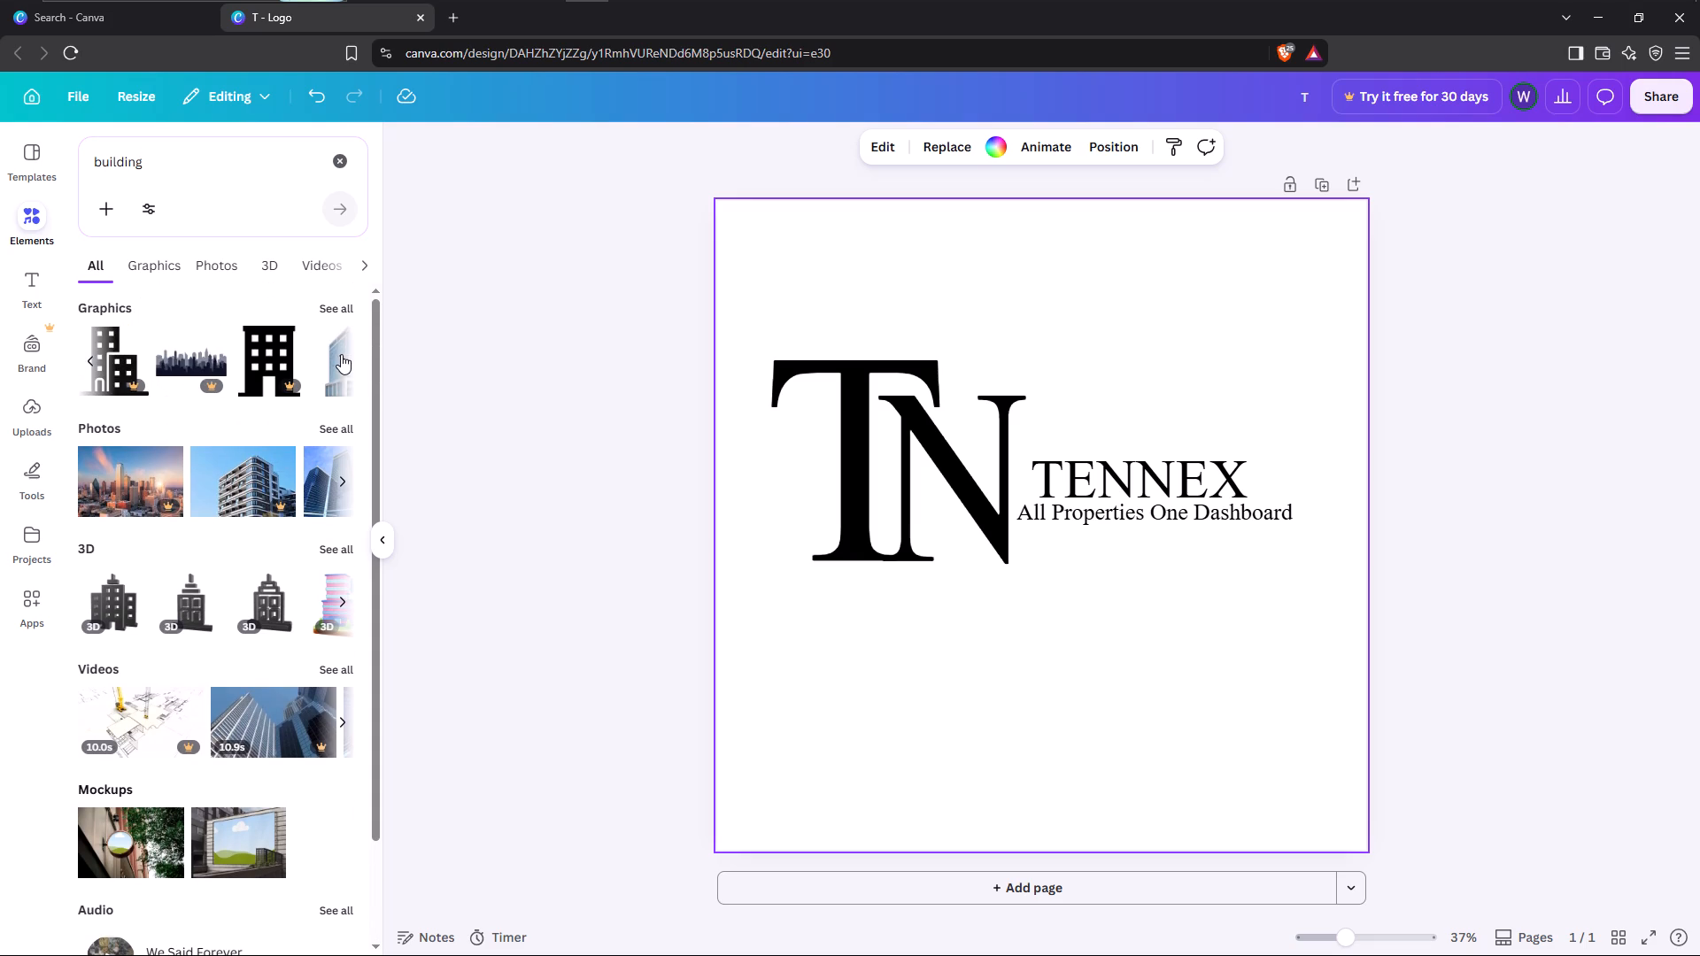
click(343, 365)
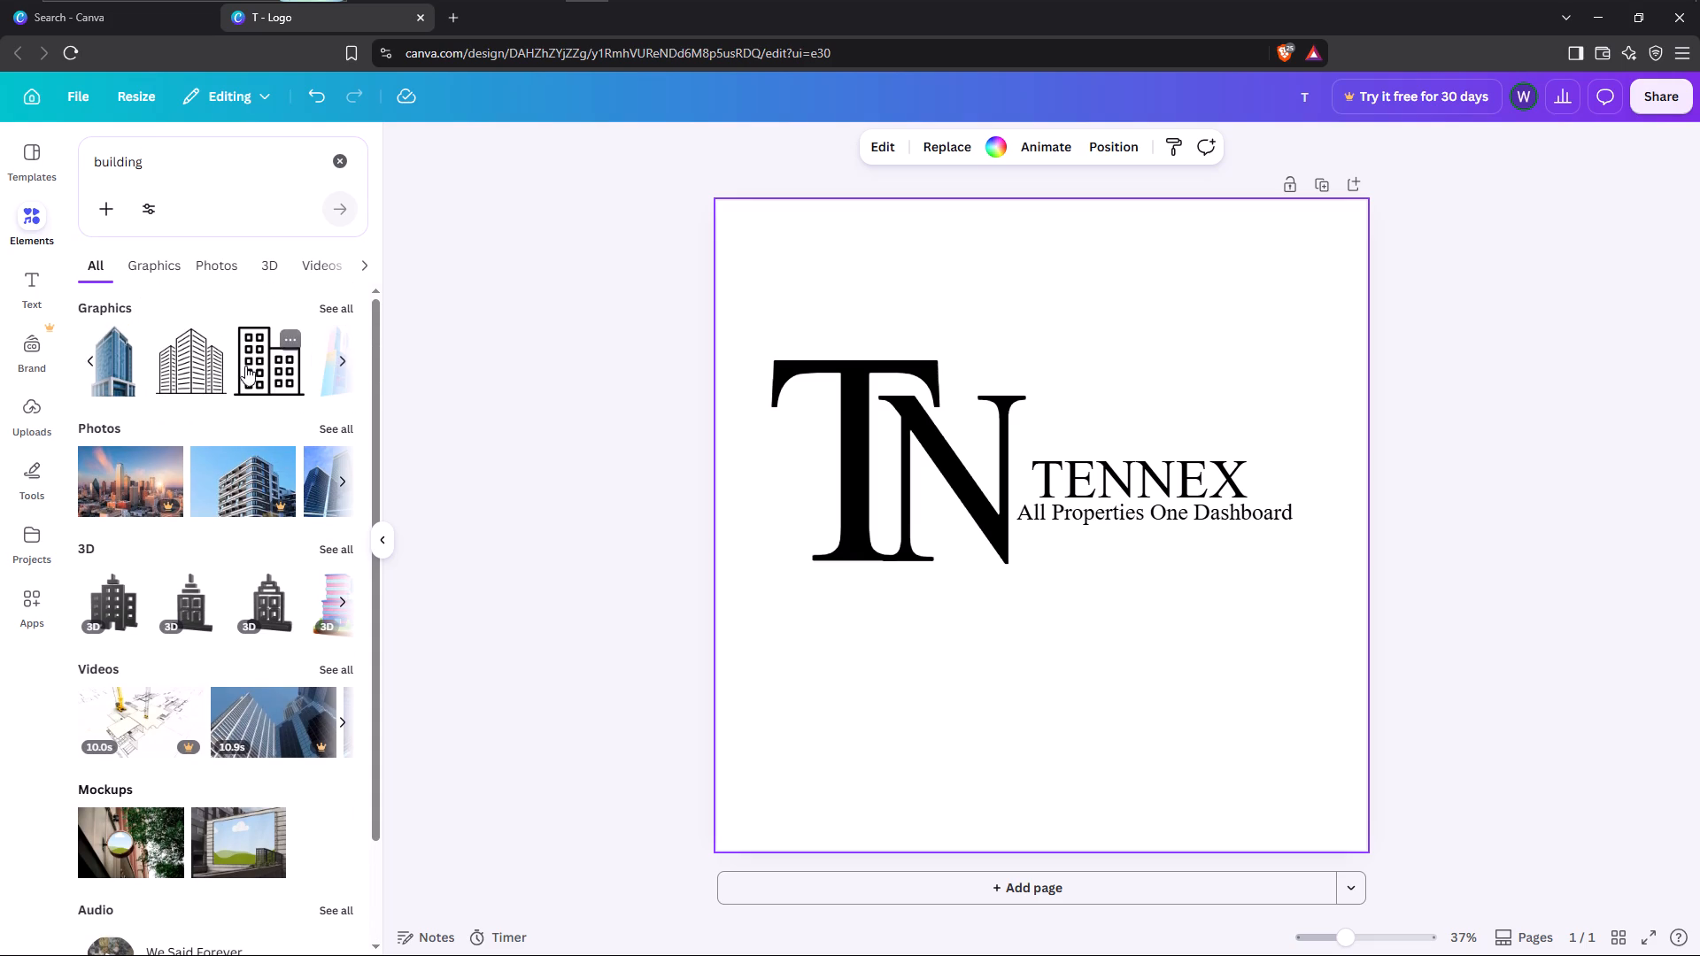
click(97, 365)
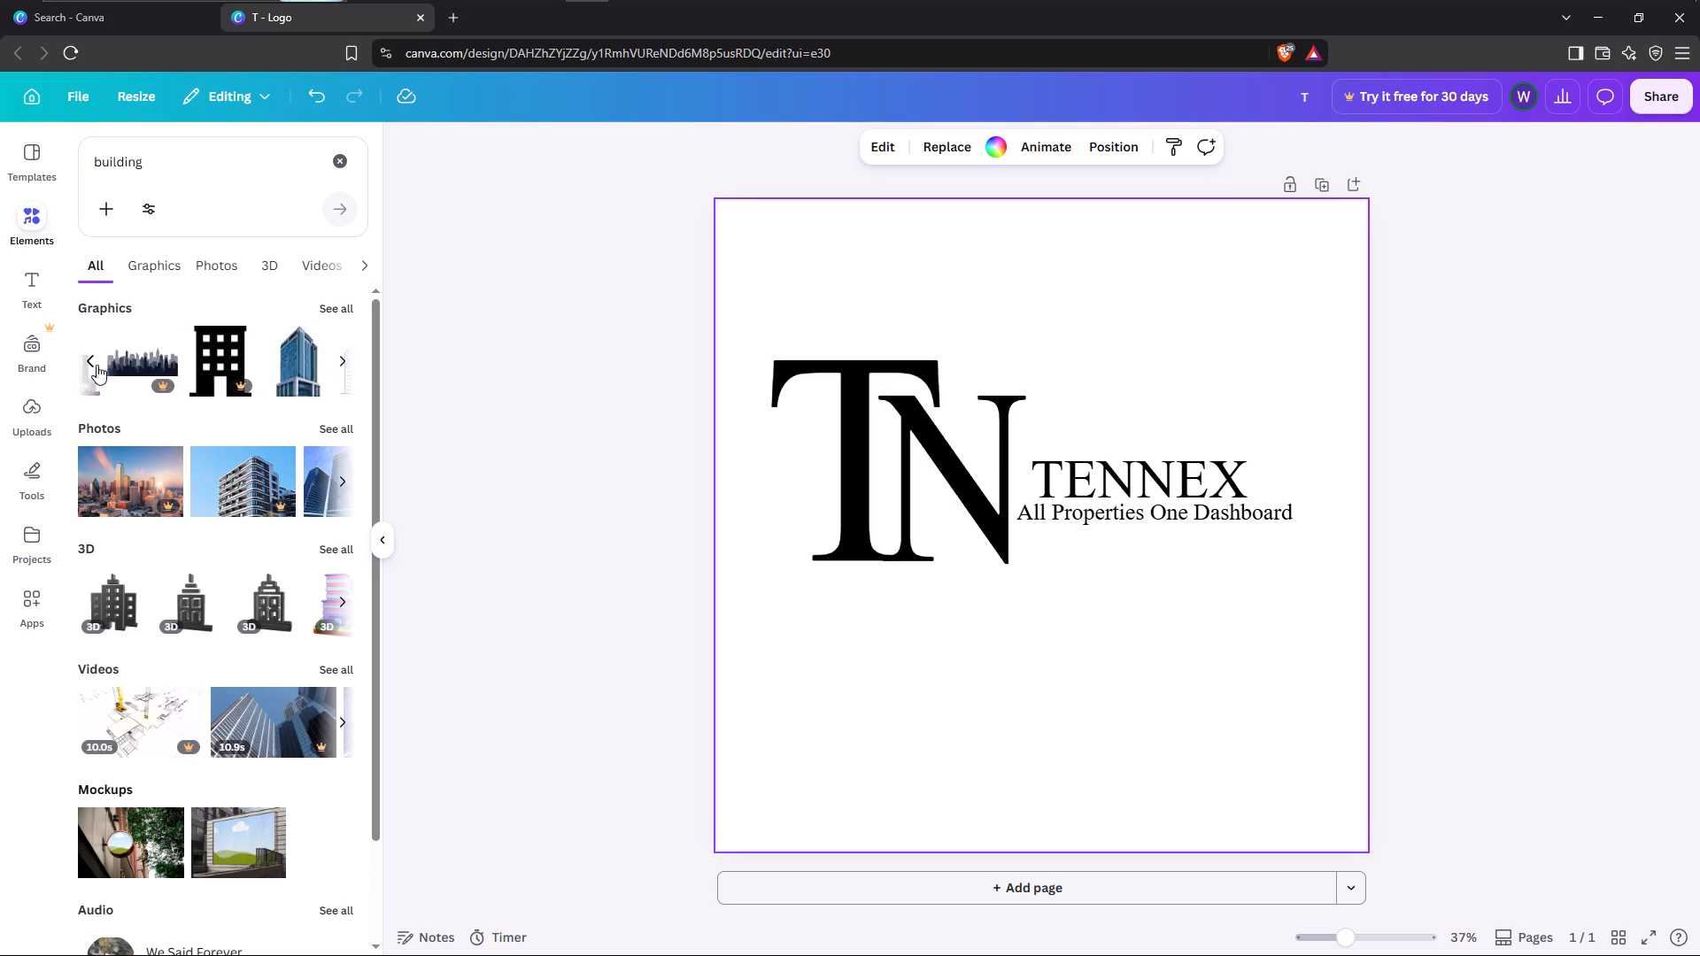
click(97, 365)
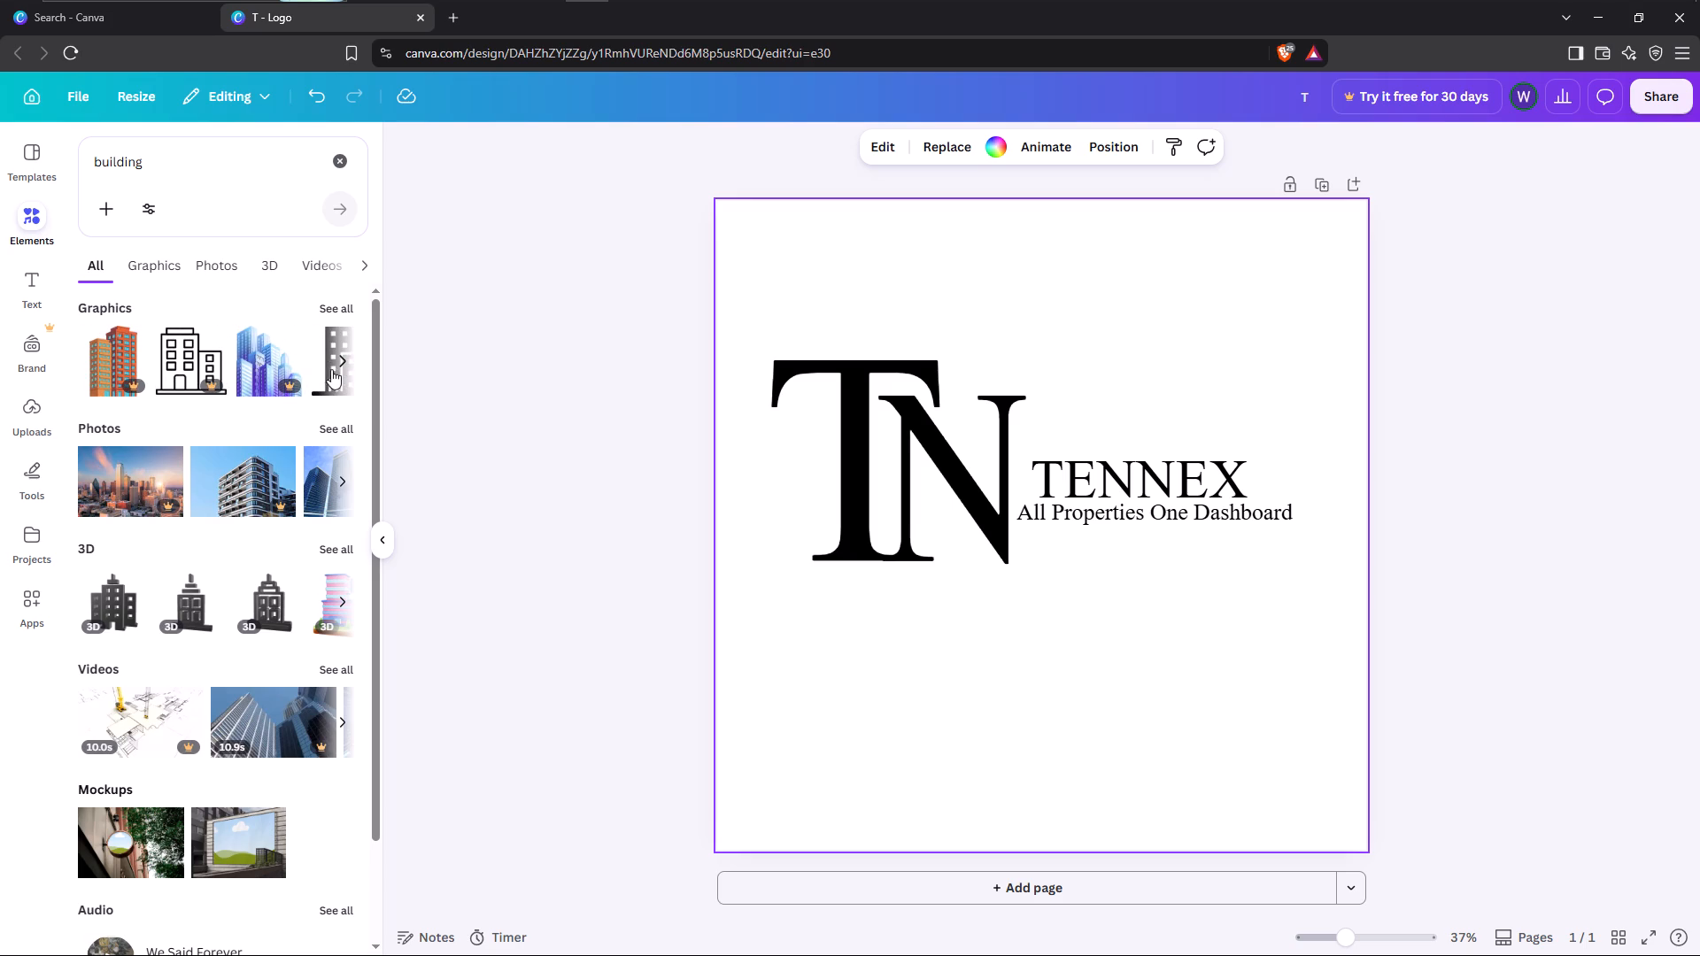
click(338, 366)
click(338, 366)
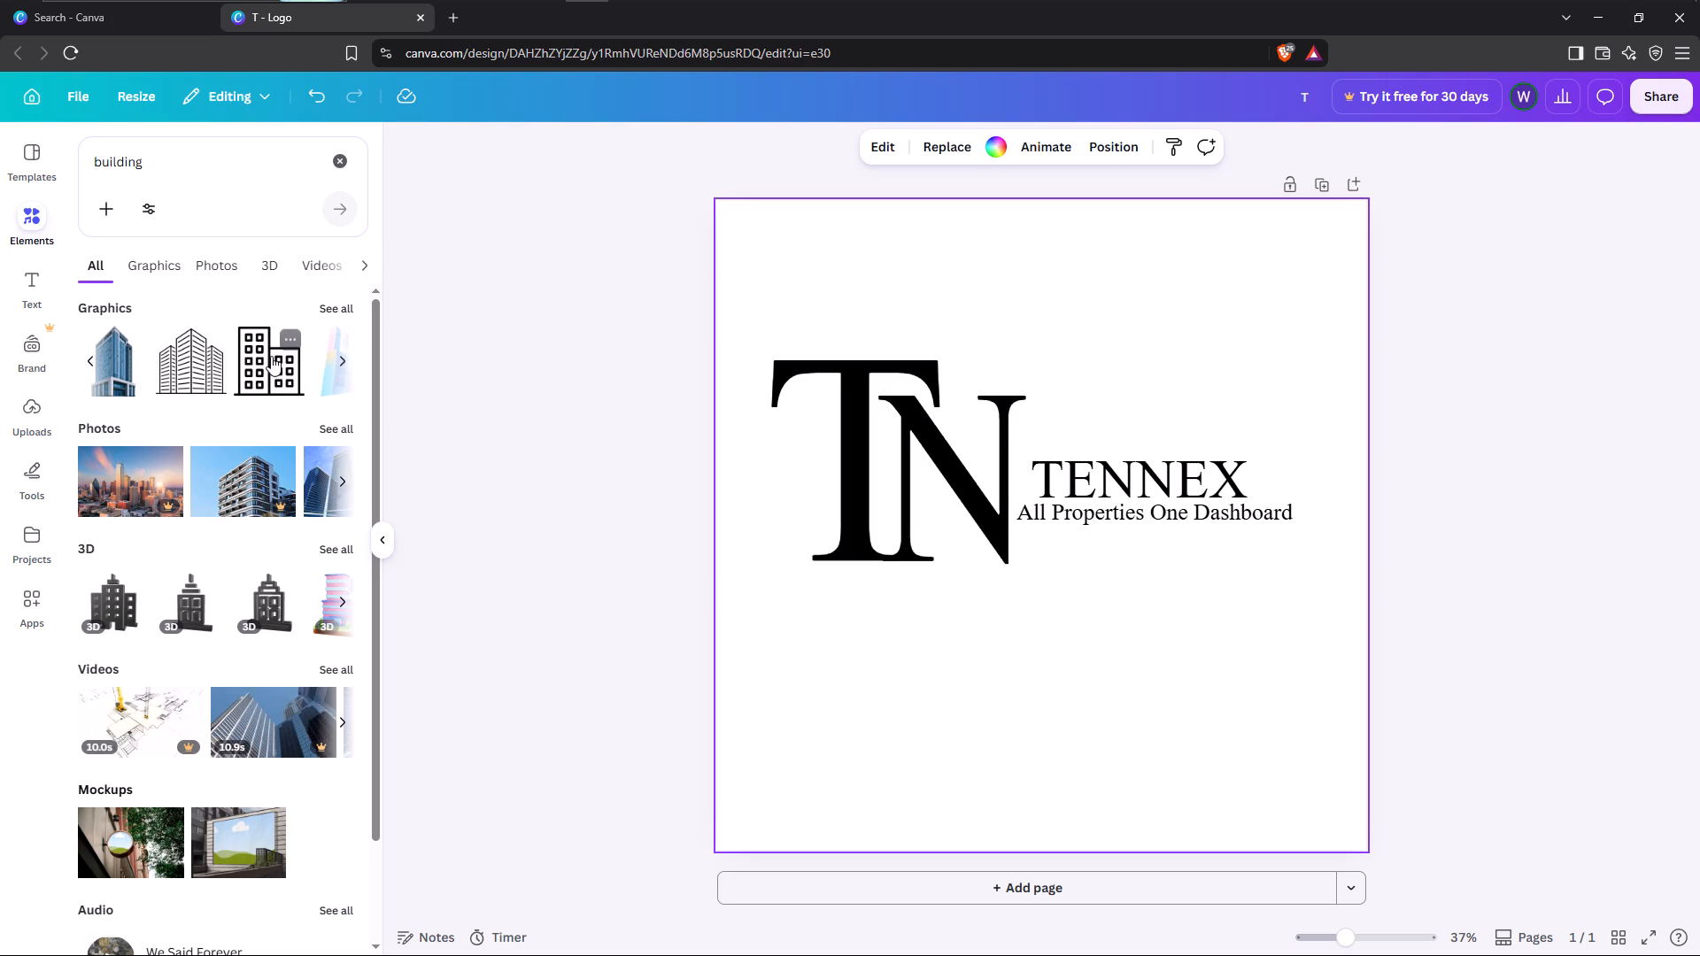
click(271, 356)
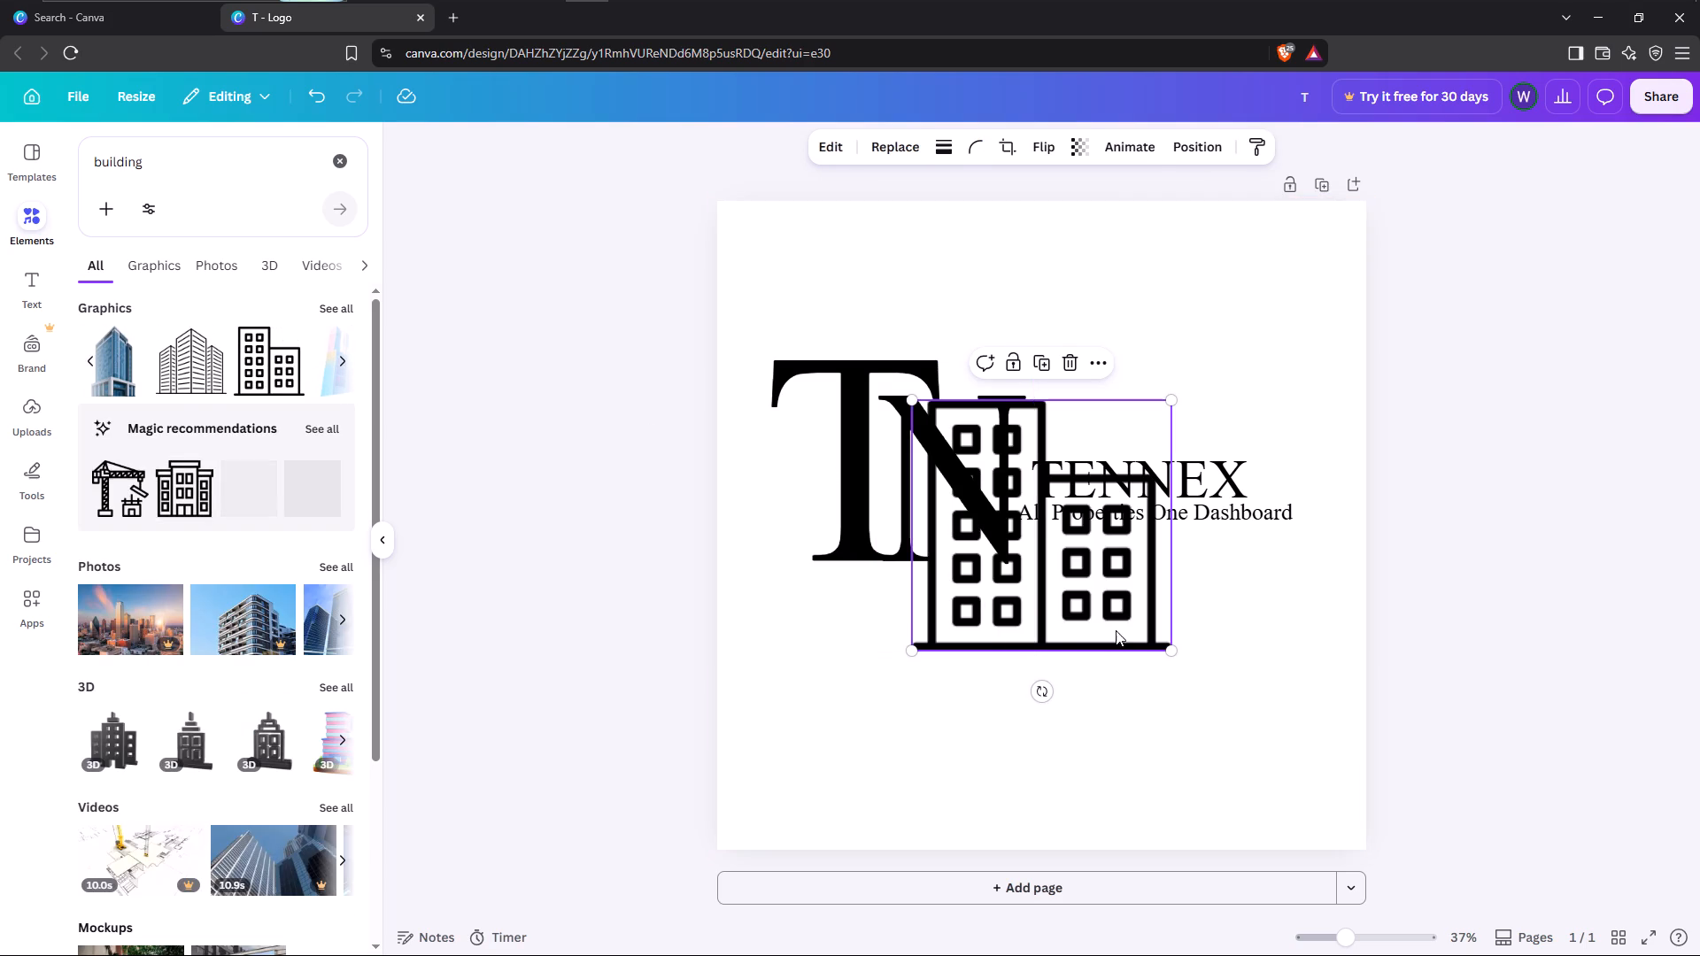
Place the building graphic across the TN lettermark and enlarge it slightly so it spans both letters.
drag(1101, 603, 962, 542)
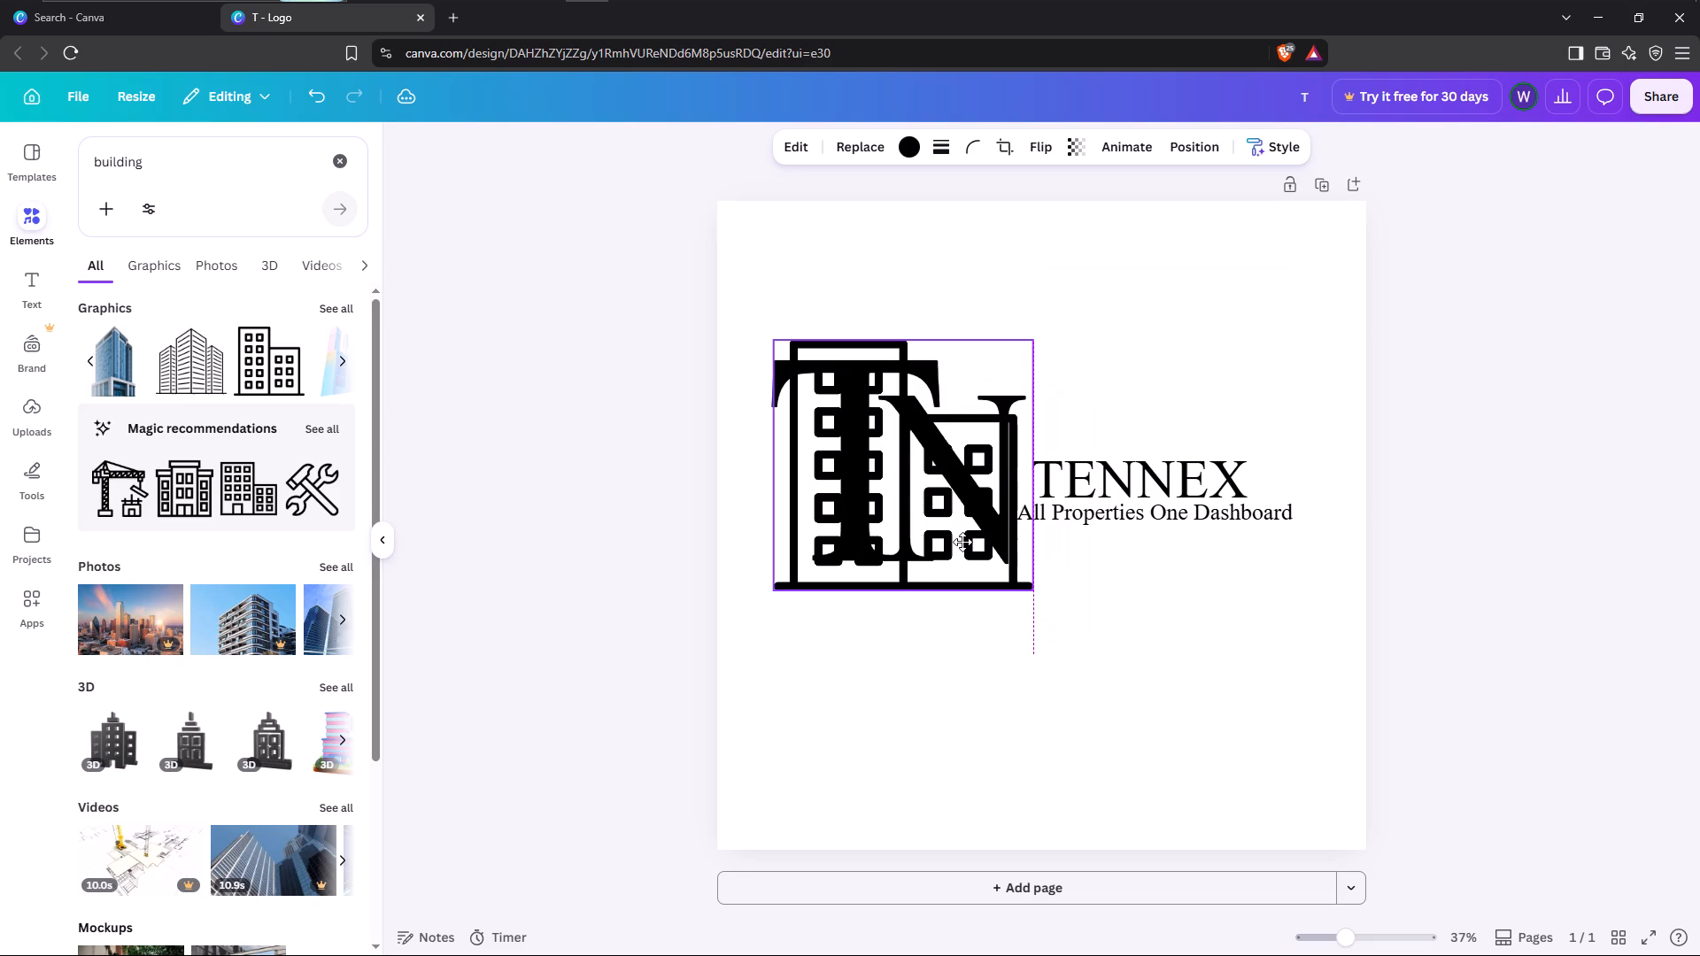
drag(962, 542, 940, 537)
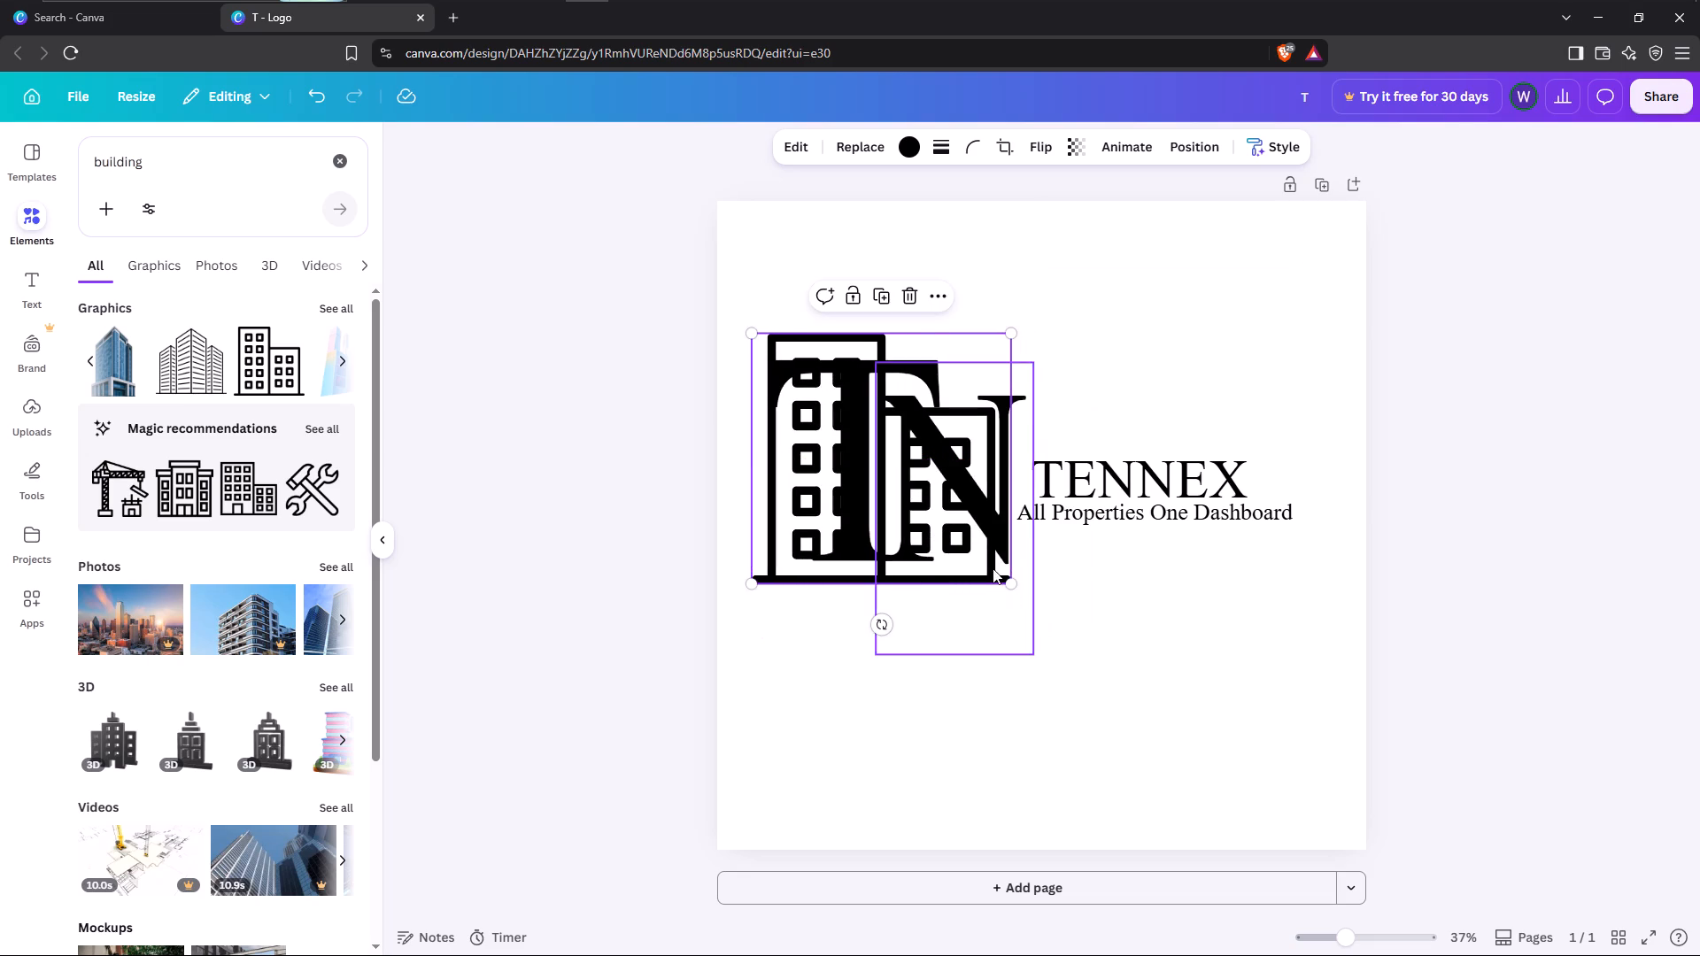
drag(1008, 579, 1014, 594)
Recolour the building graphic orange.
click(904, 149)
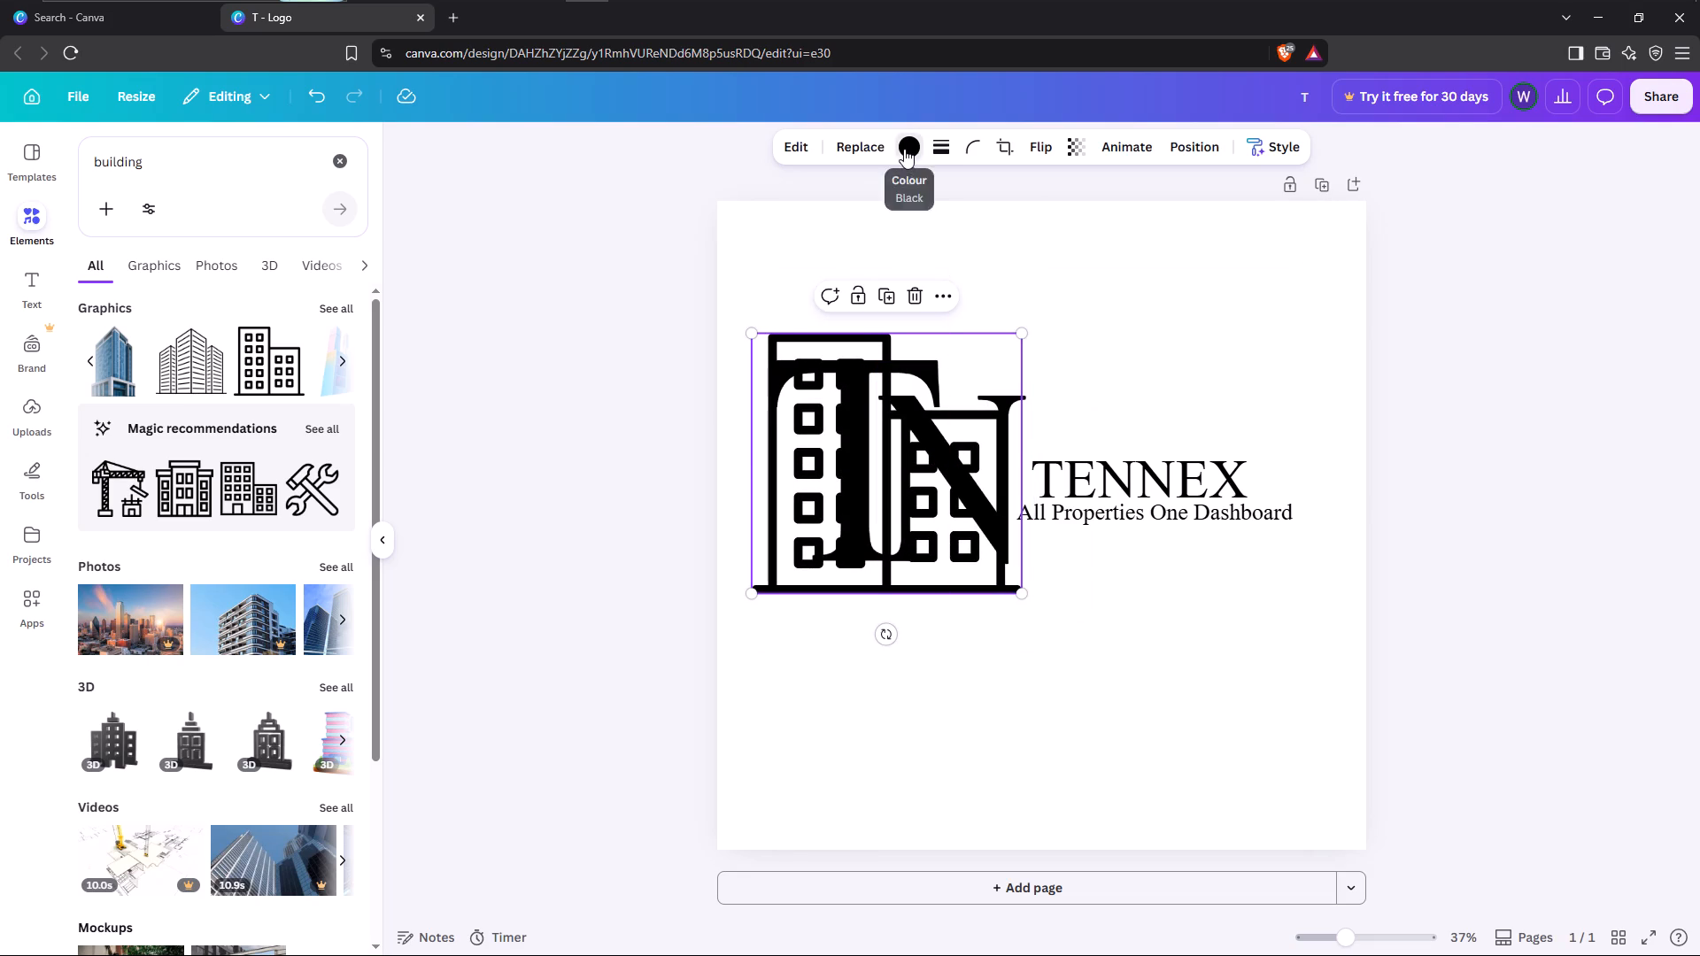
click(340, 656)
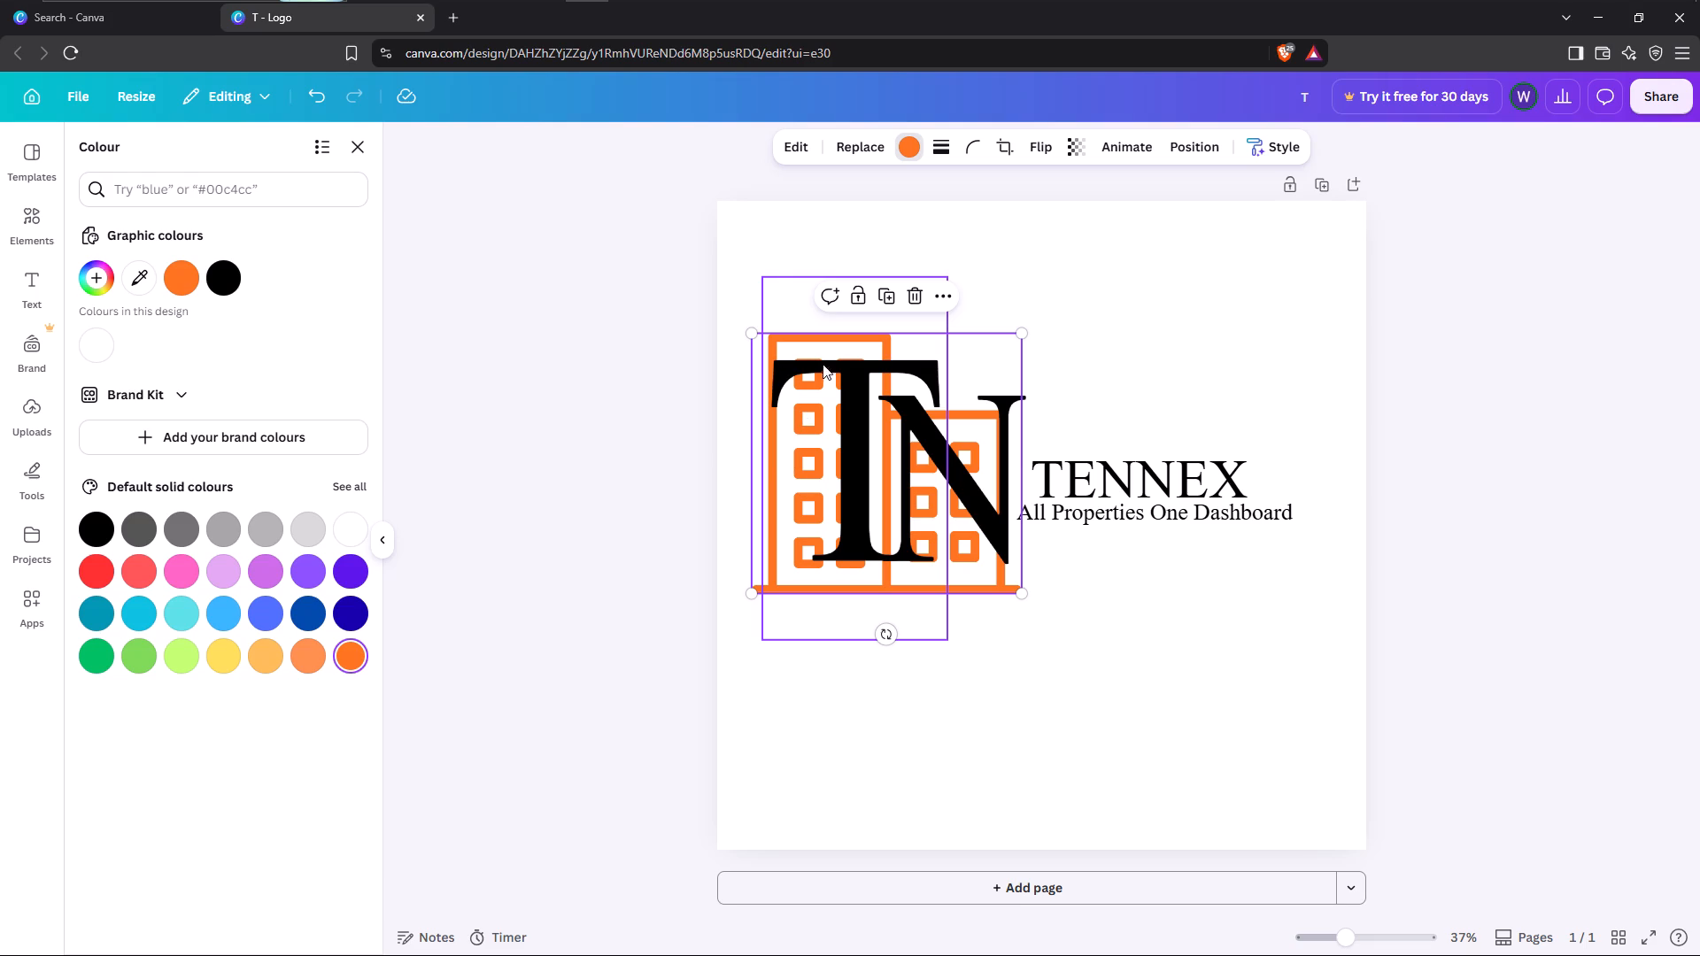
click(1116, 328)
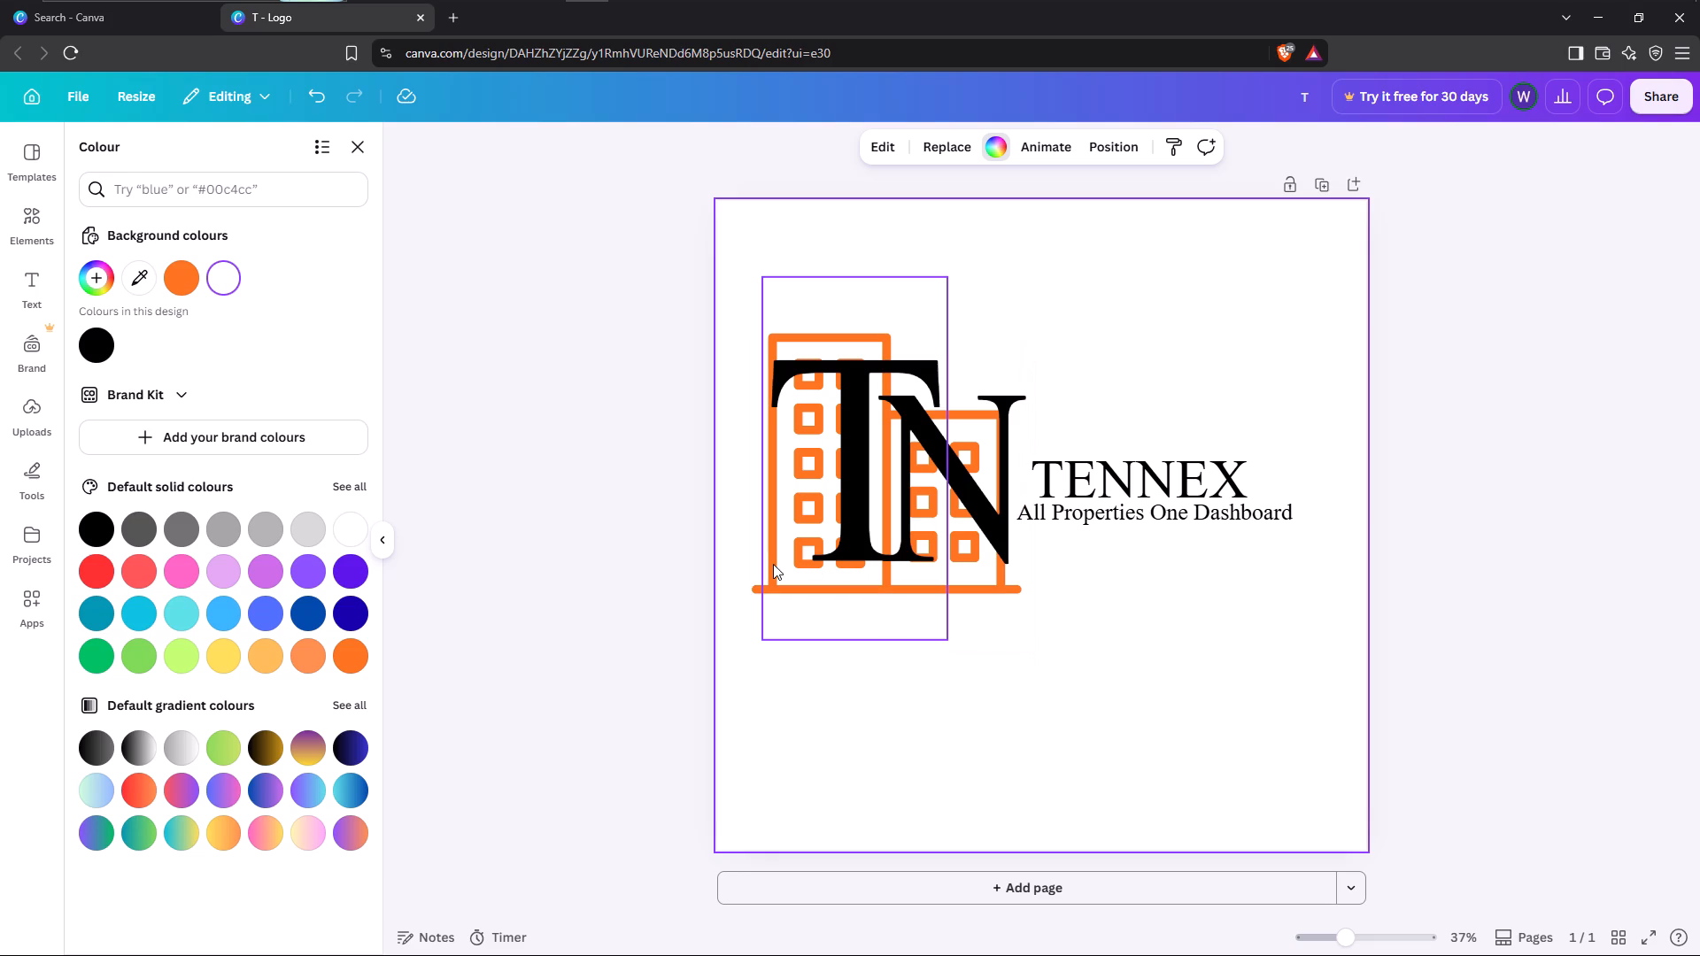
Lower the grouped TENNEX name and tagline so its bottom is level with the base of the N.
drag(1106, 476, 1116, 482)
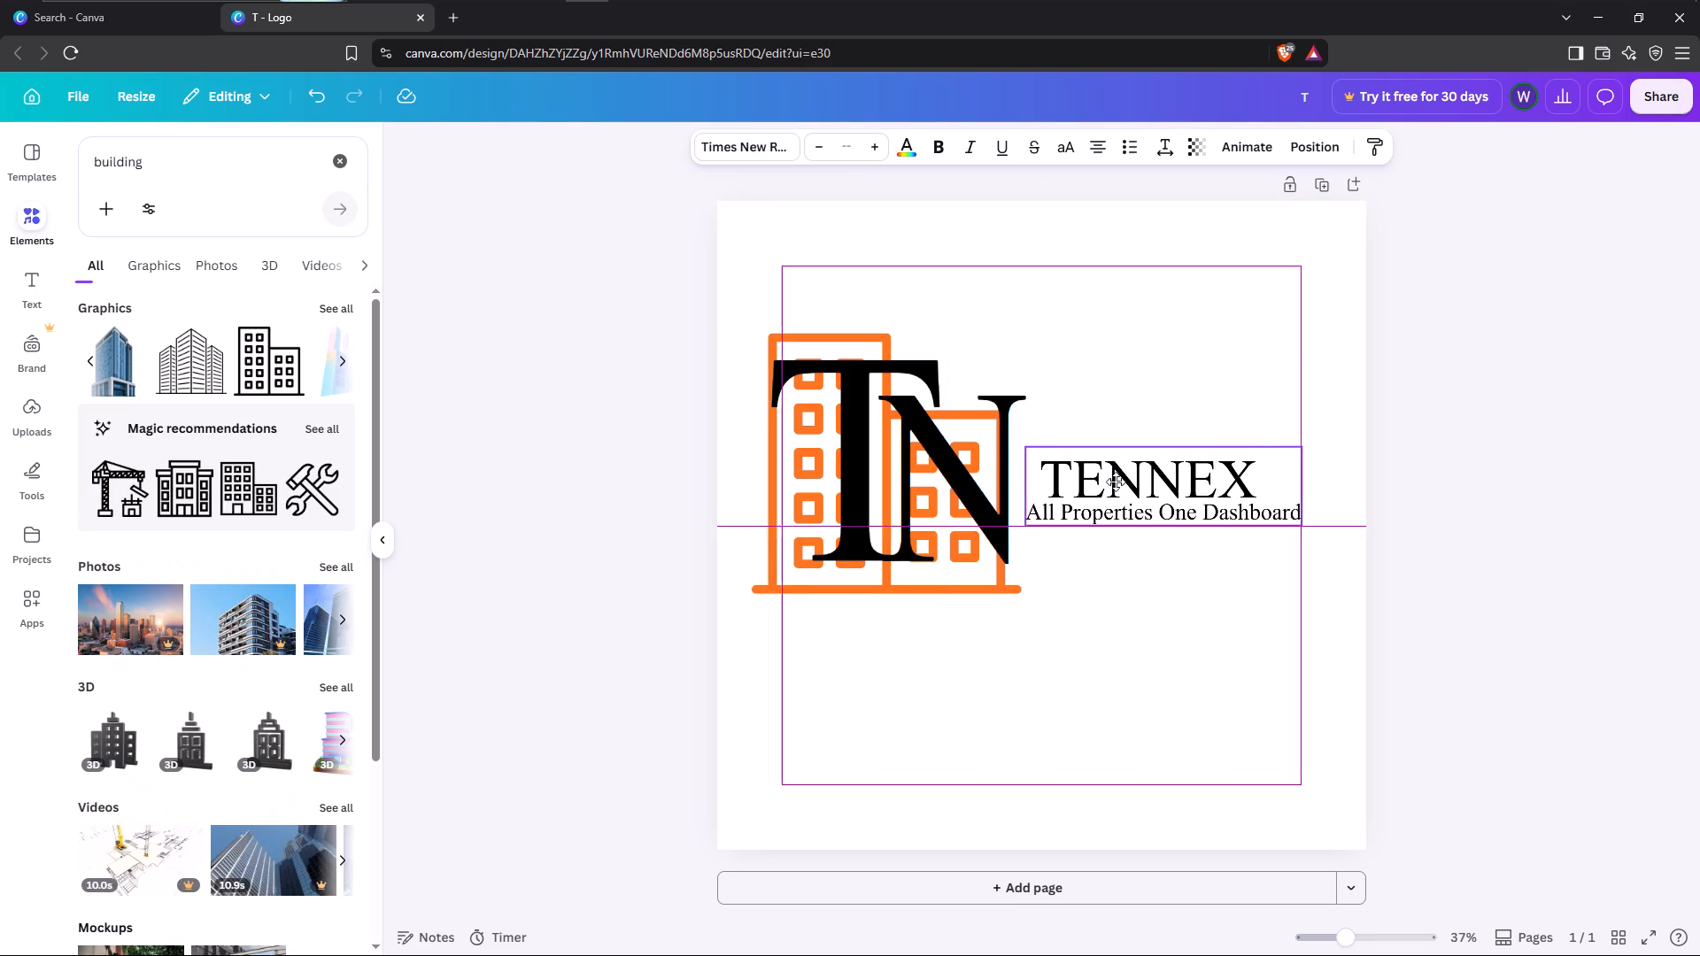
drag(1116, 482, 1106, 513)
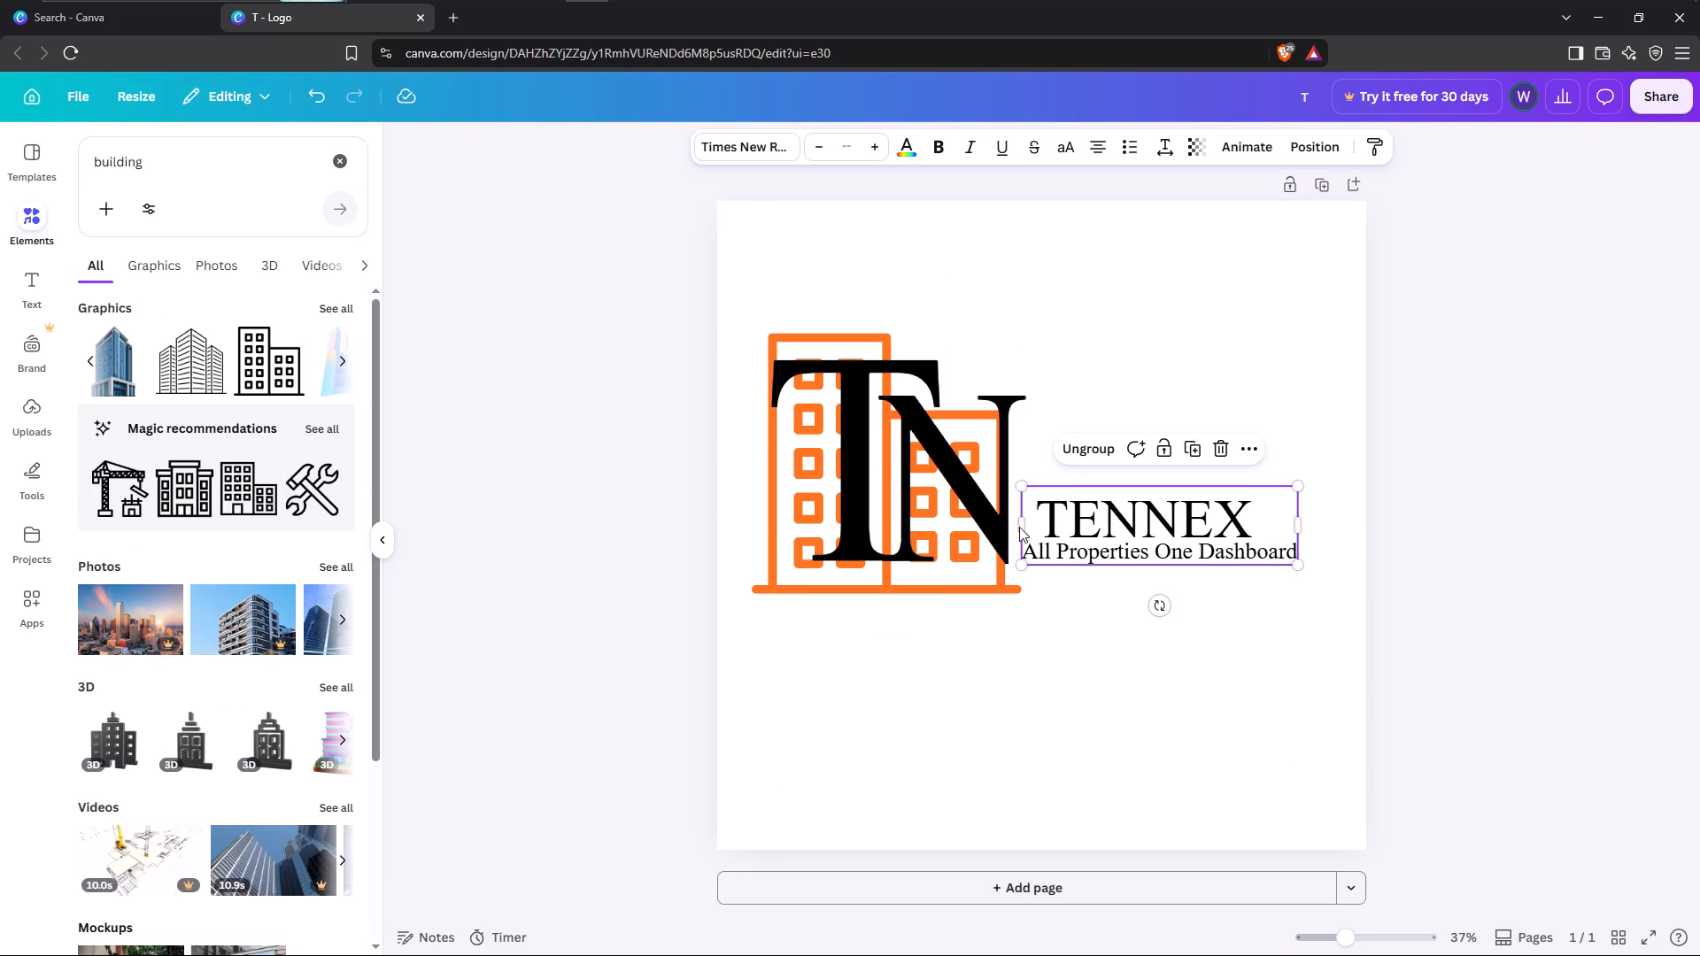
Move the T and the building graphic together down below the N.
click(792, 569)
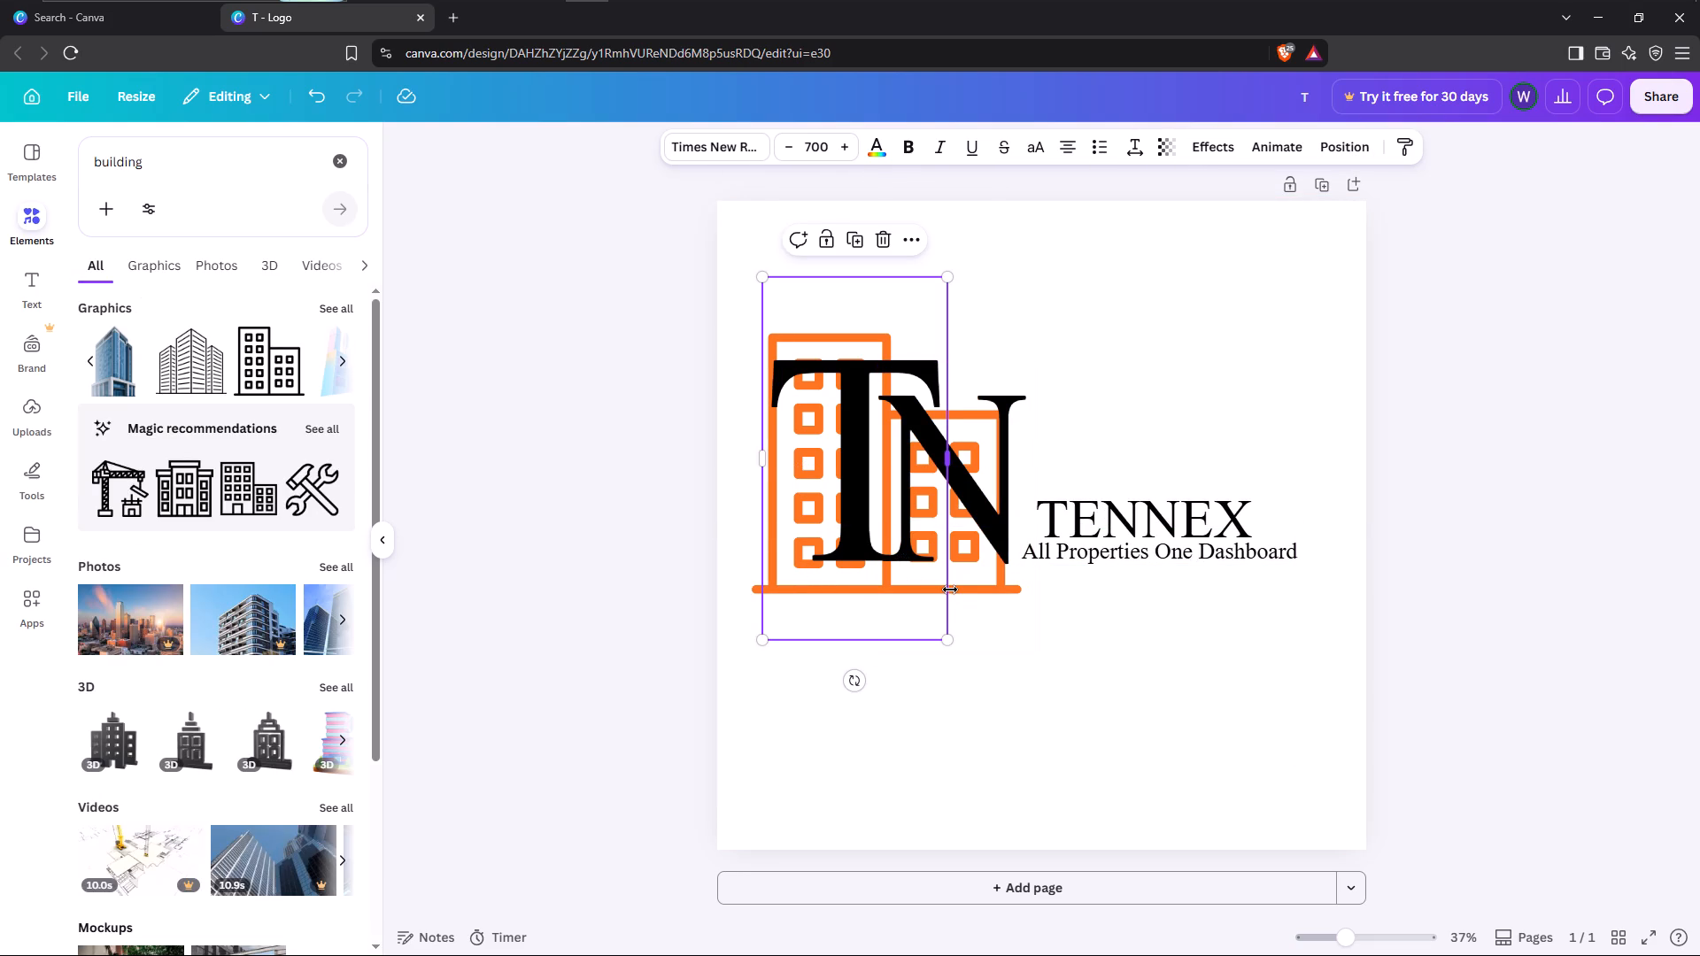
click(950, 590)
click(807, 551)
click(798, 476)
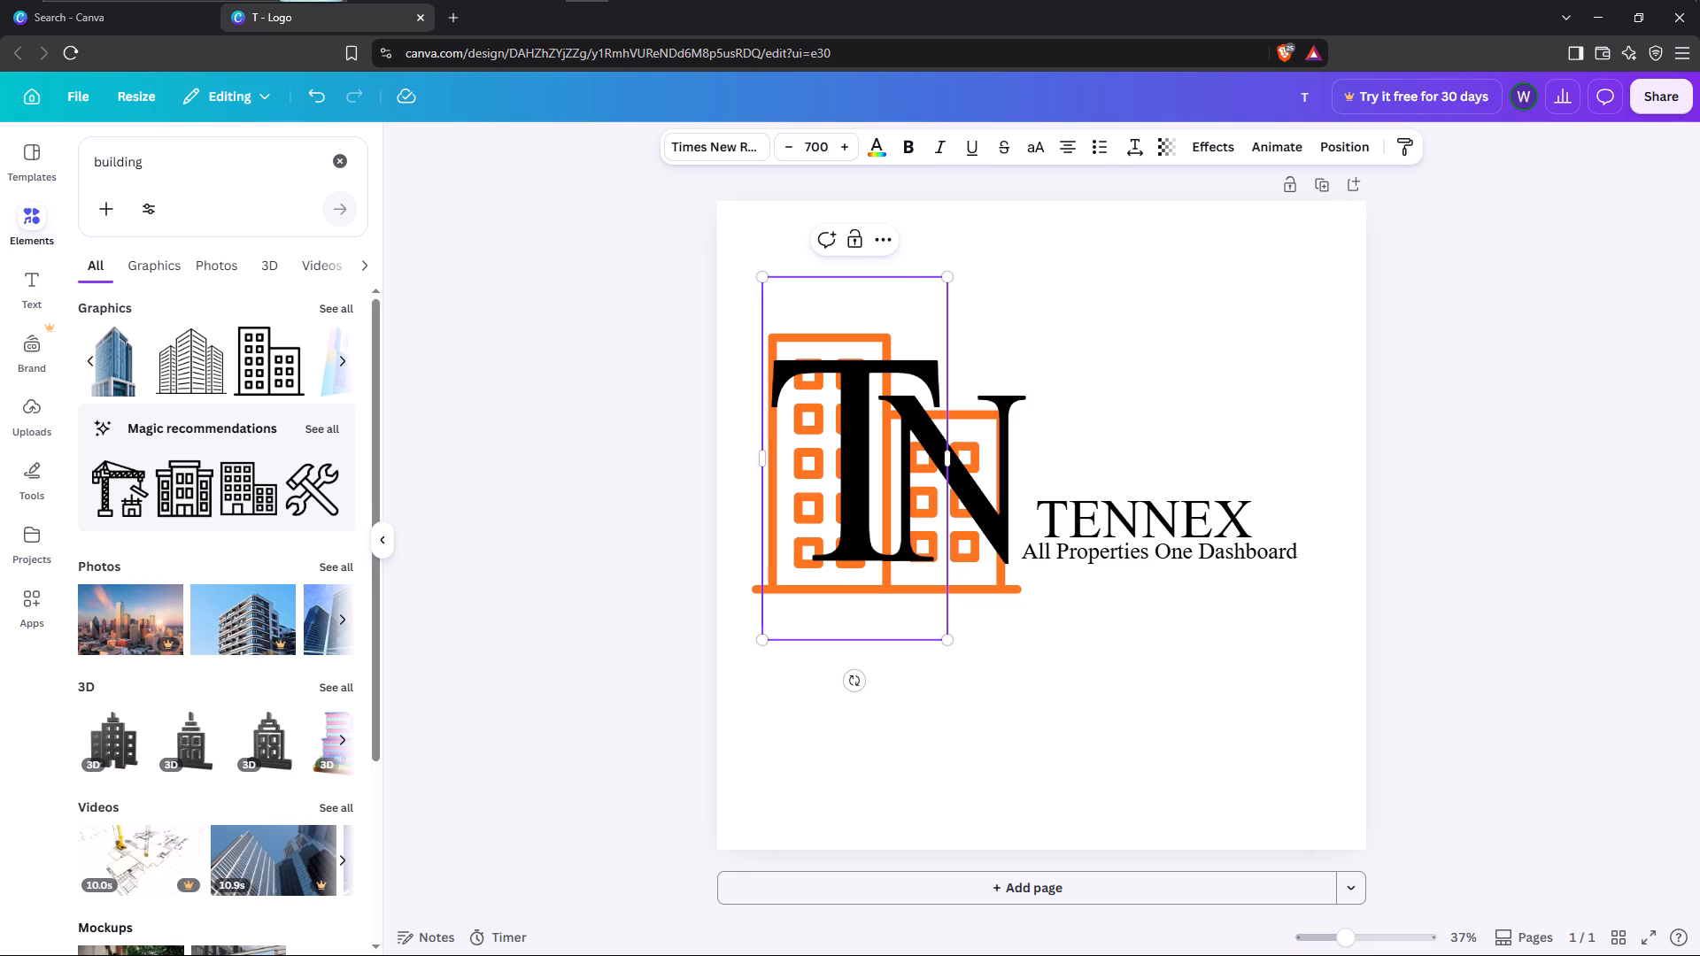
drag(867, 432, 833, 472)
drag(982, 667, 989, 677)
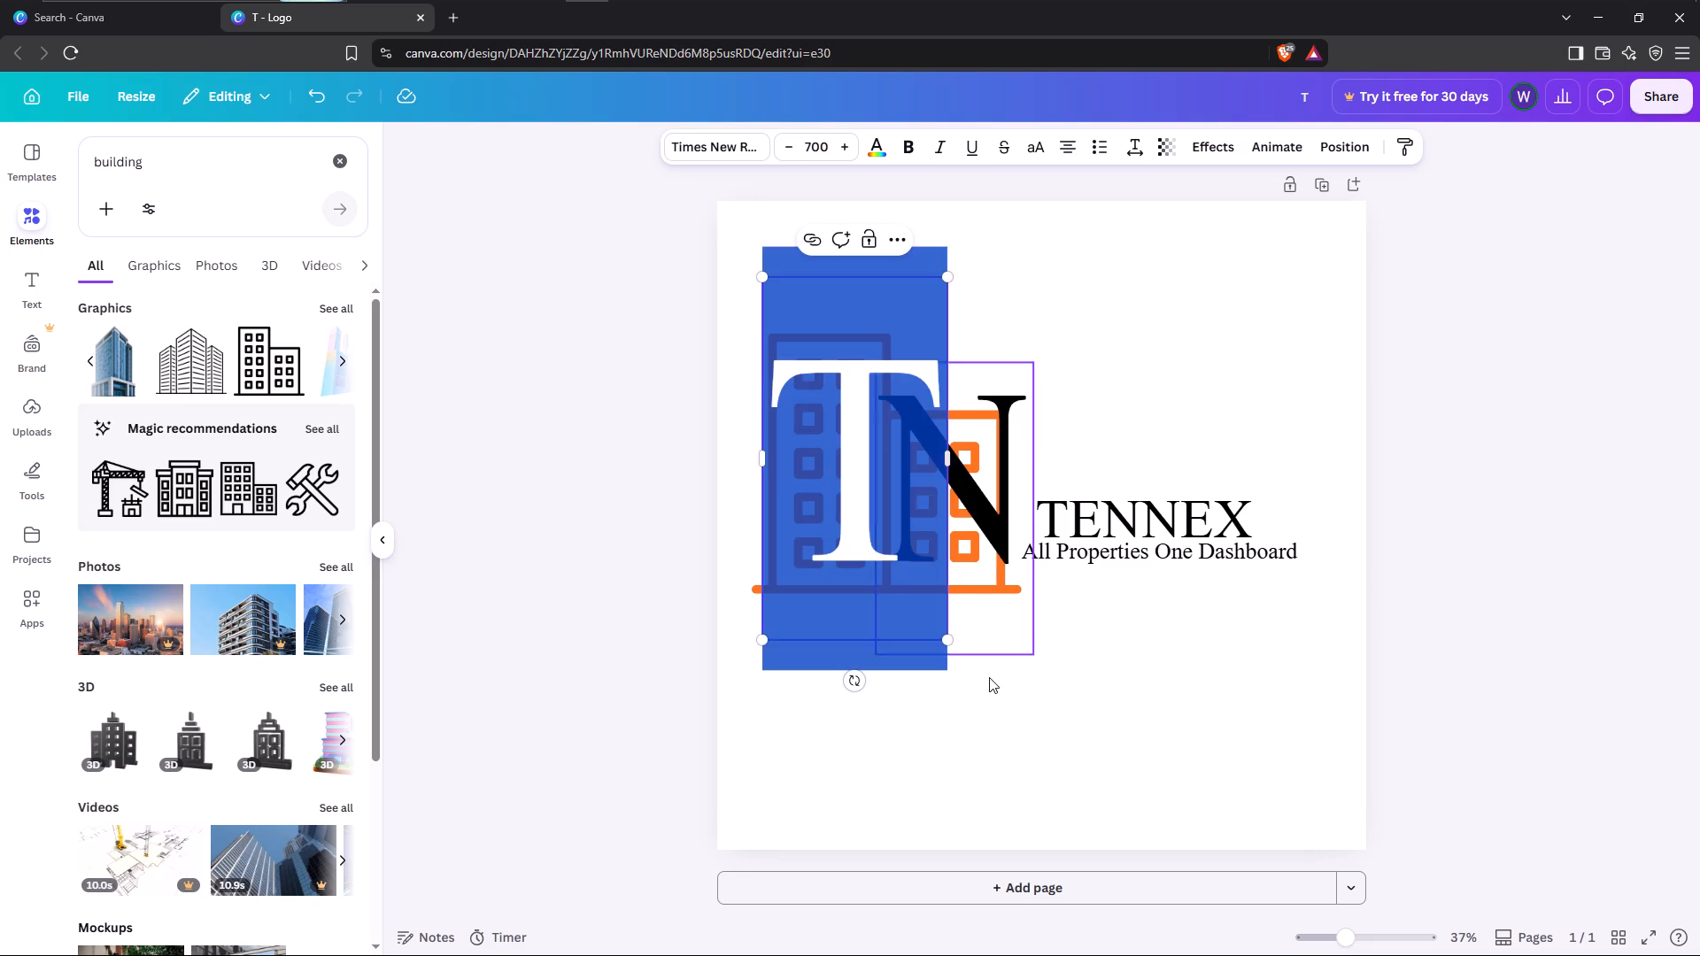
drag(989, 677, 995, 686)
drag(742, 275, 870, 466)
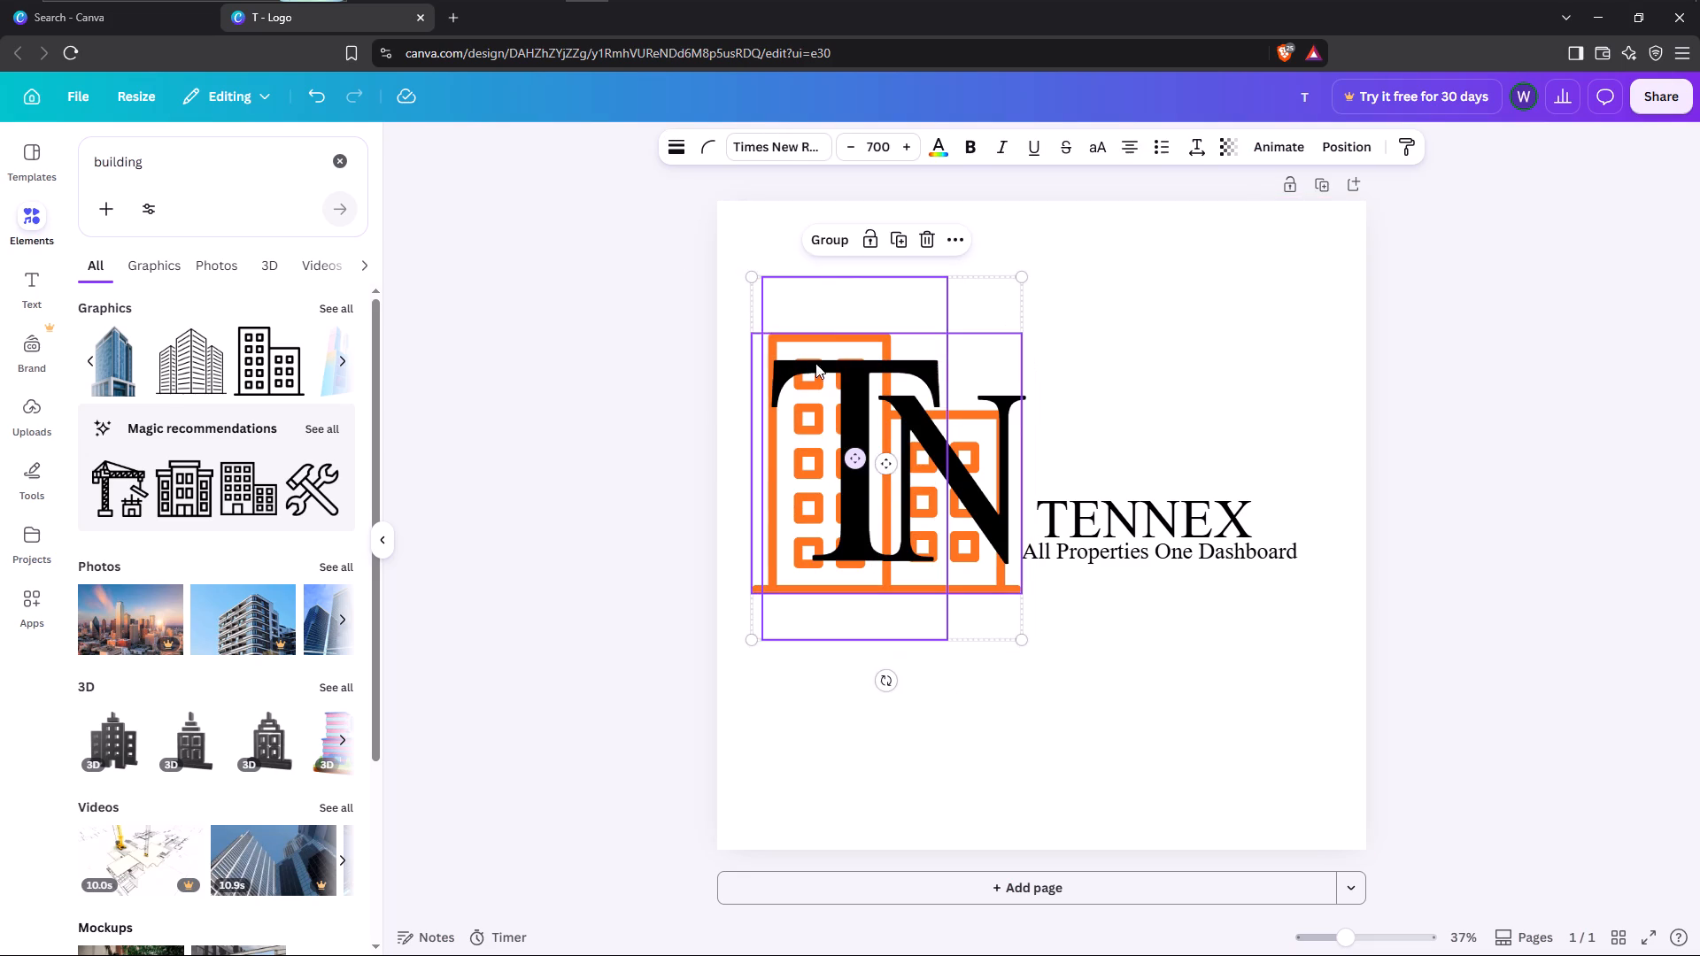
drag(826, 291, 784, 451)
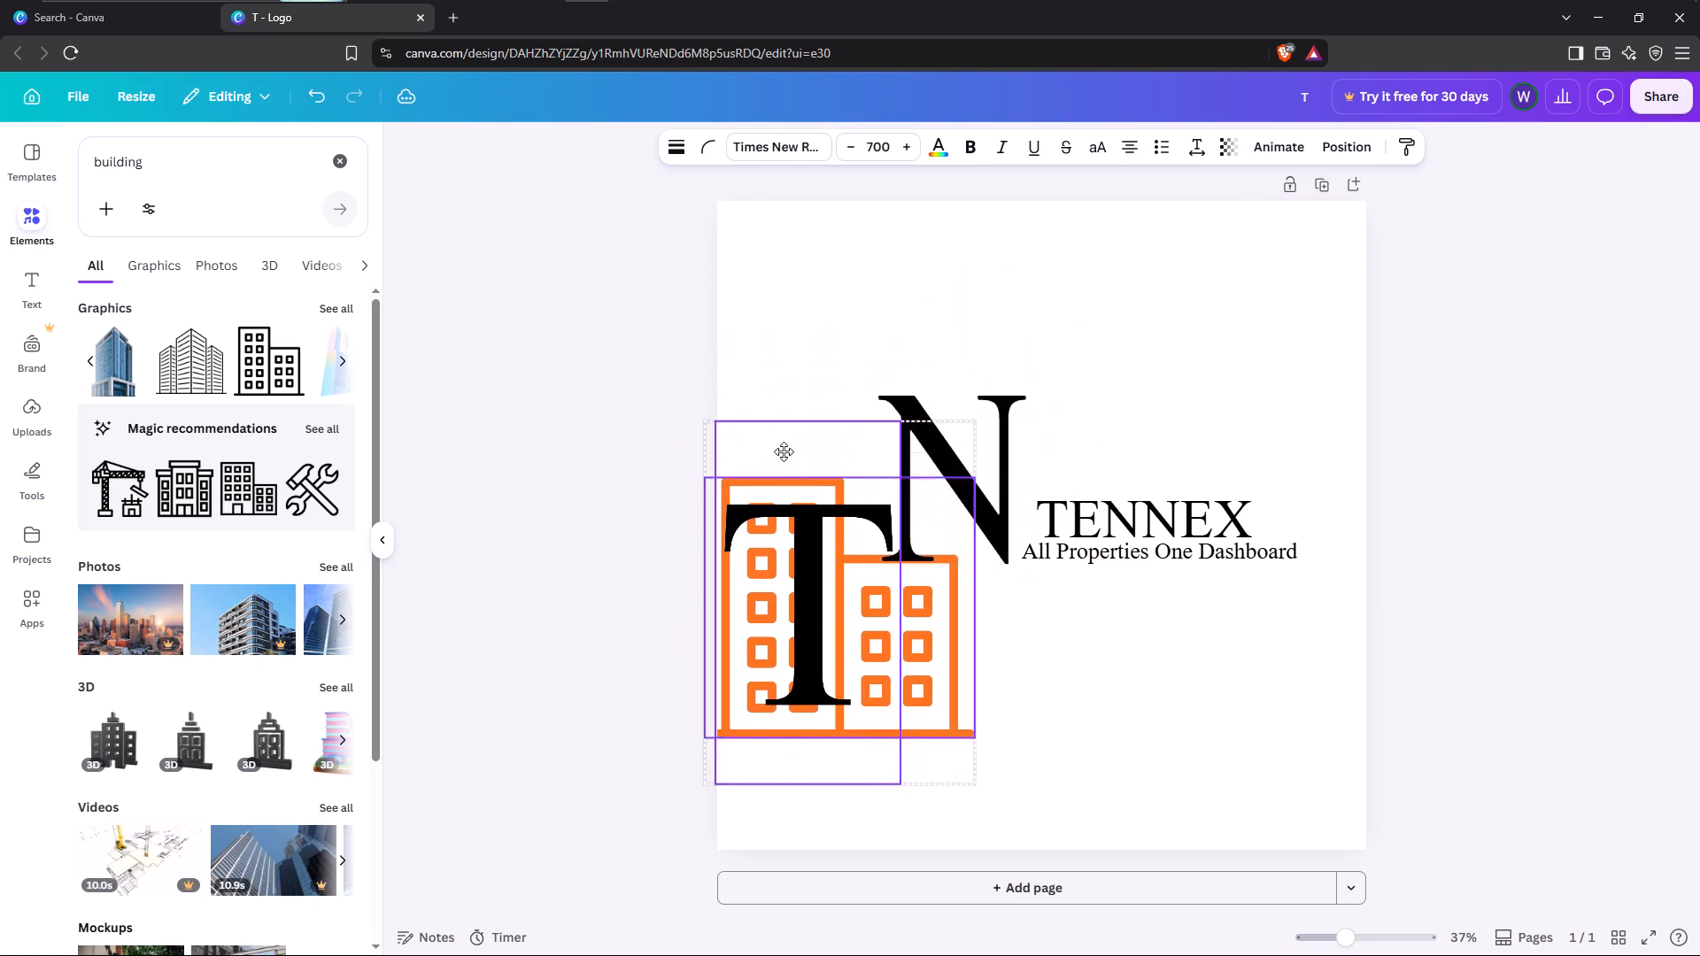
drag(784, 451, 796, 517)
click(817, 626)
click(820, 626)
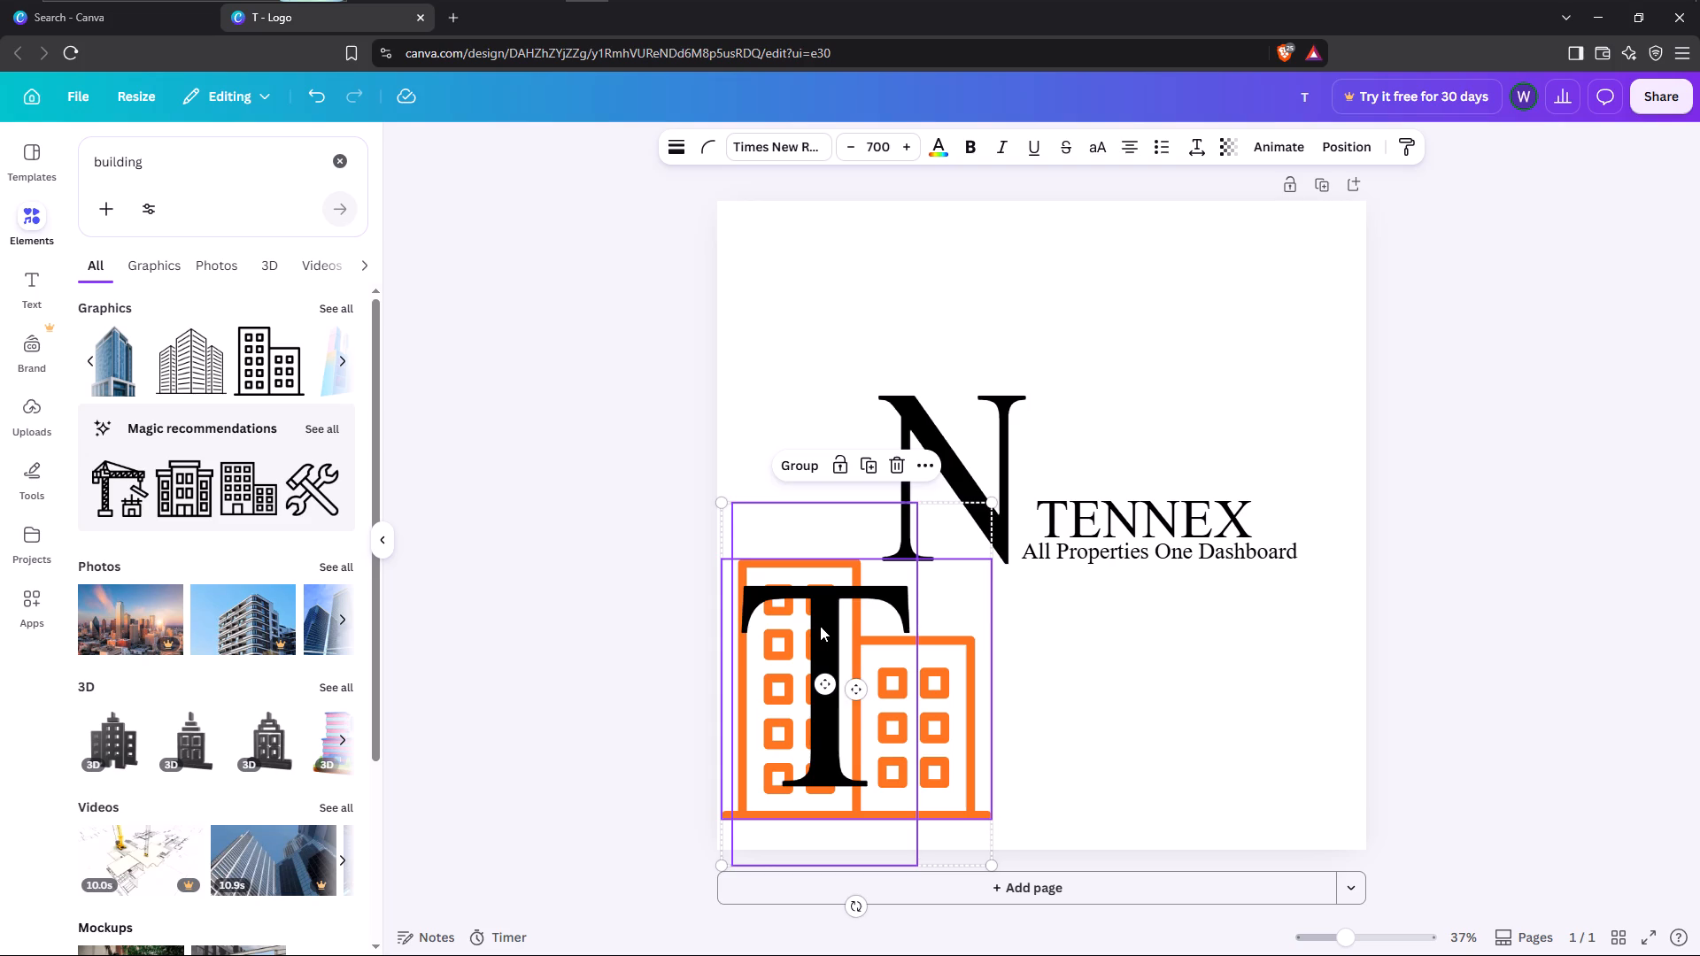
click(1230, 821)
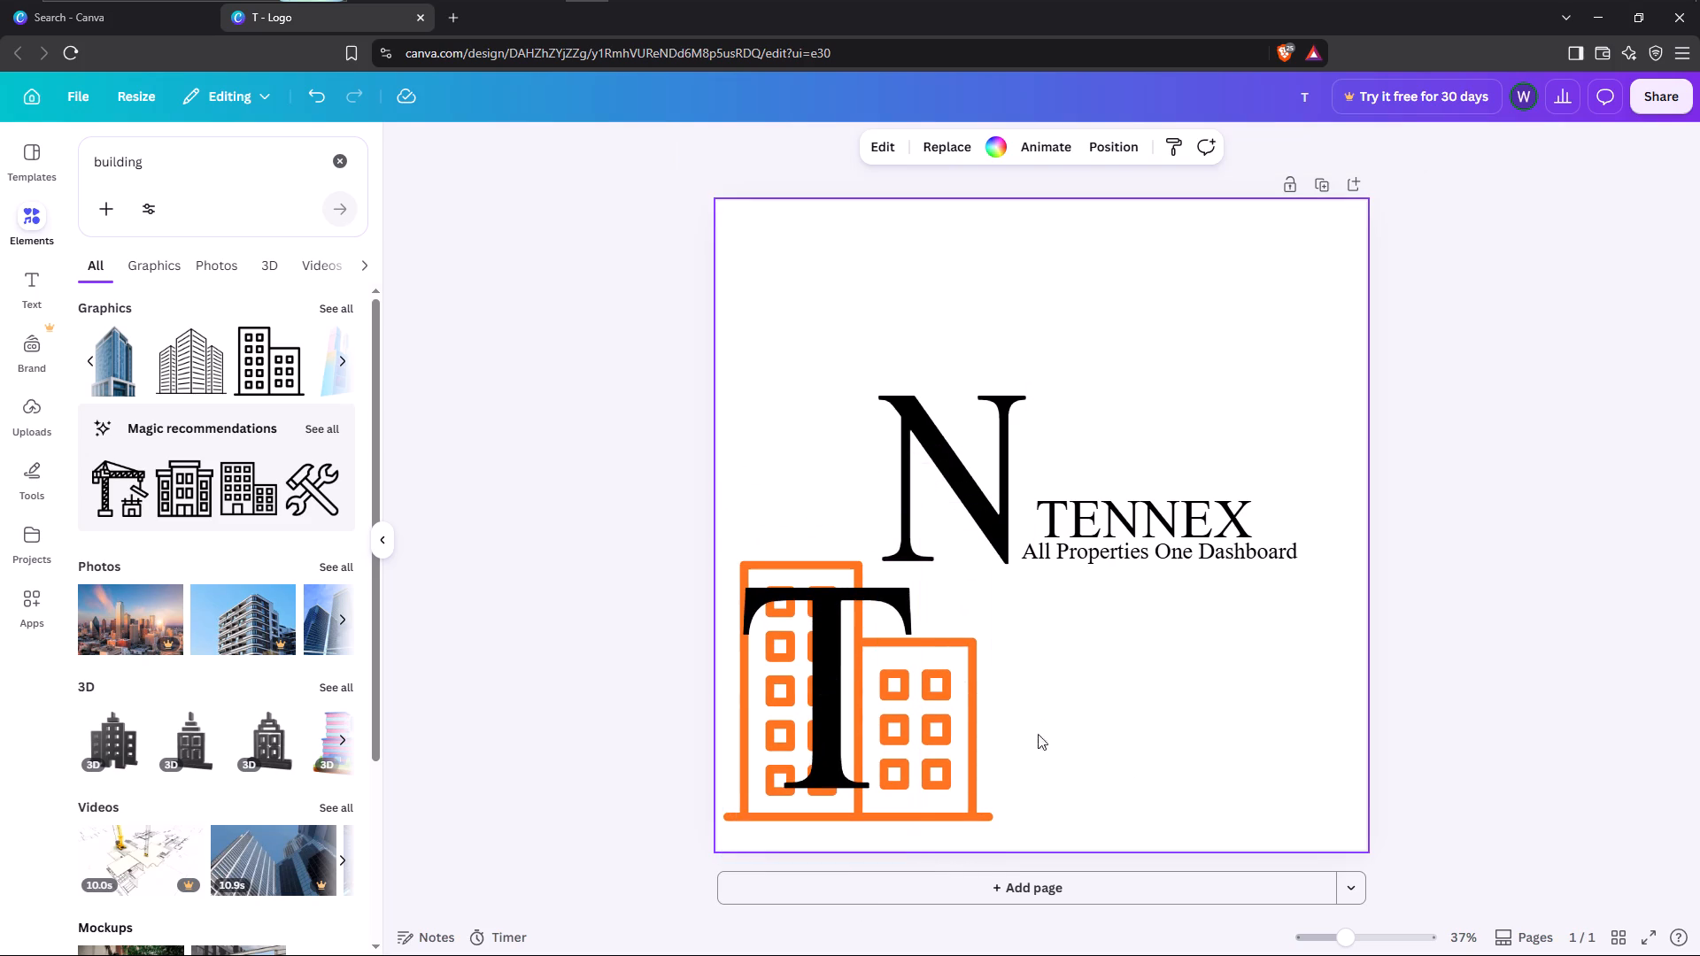
Move the T alone back up beside the N, with its crossbar slightly overlapping the N's upper serif.
drag(830, 687, 829, 436)
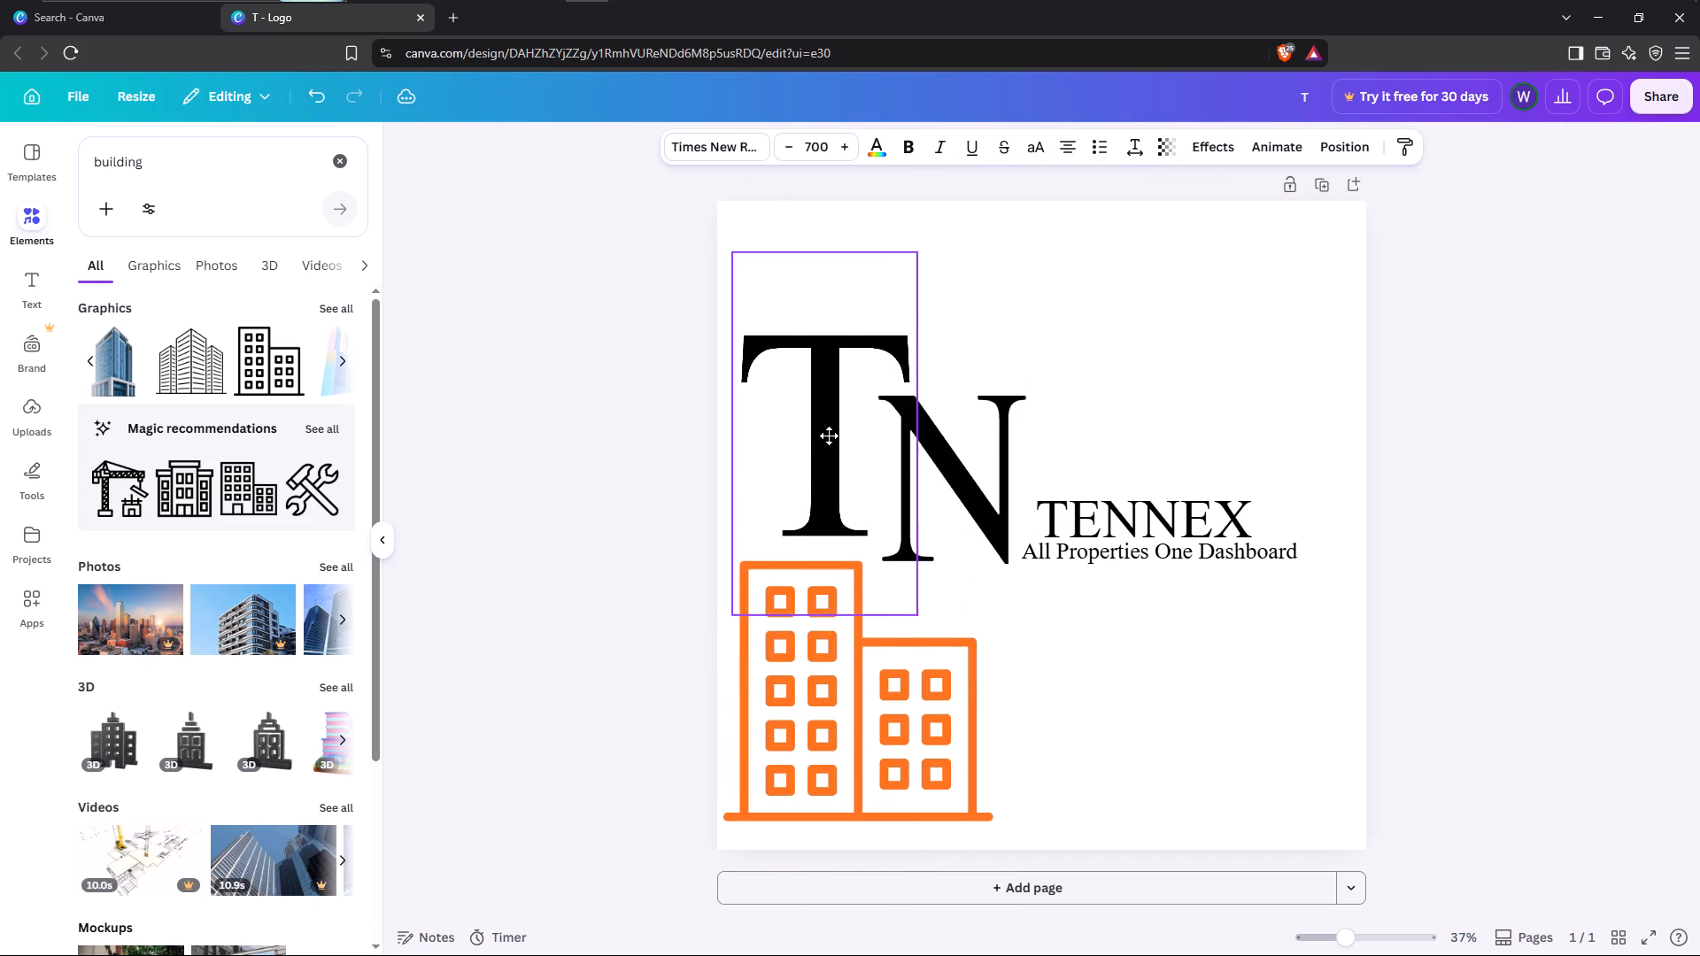
drag(829, 436, 829, 445)
Shrink the building graphic to about half its size and place it directly above the TENNEX text.
click(926, 786)
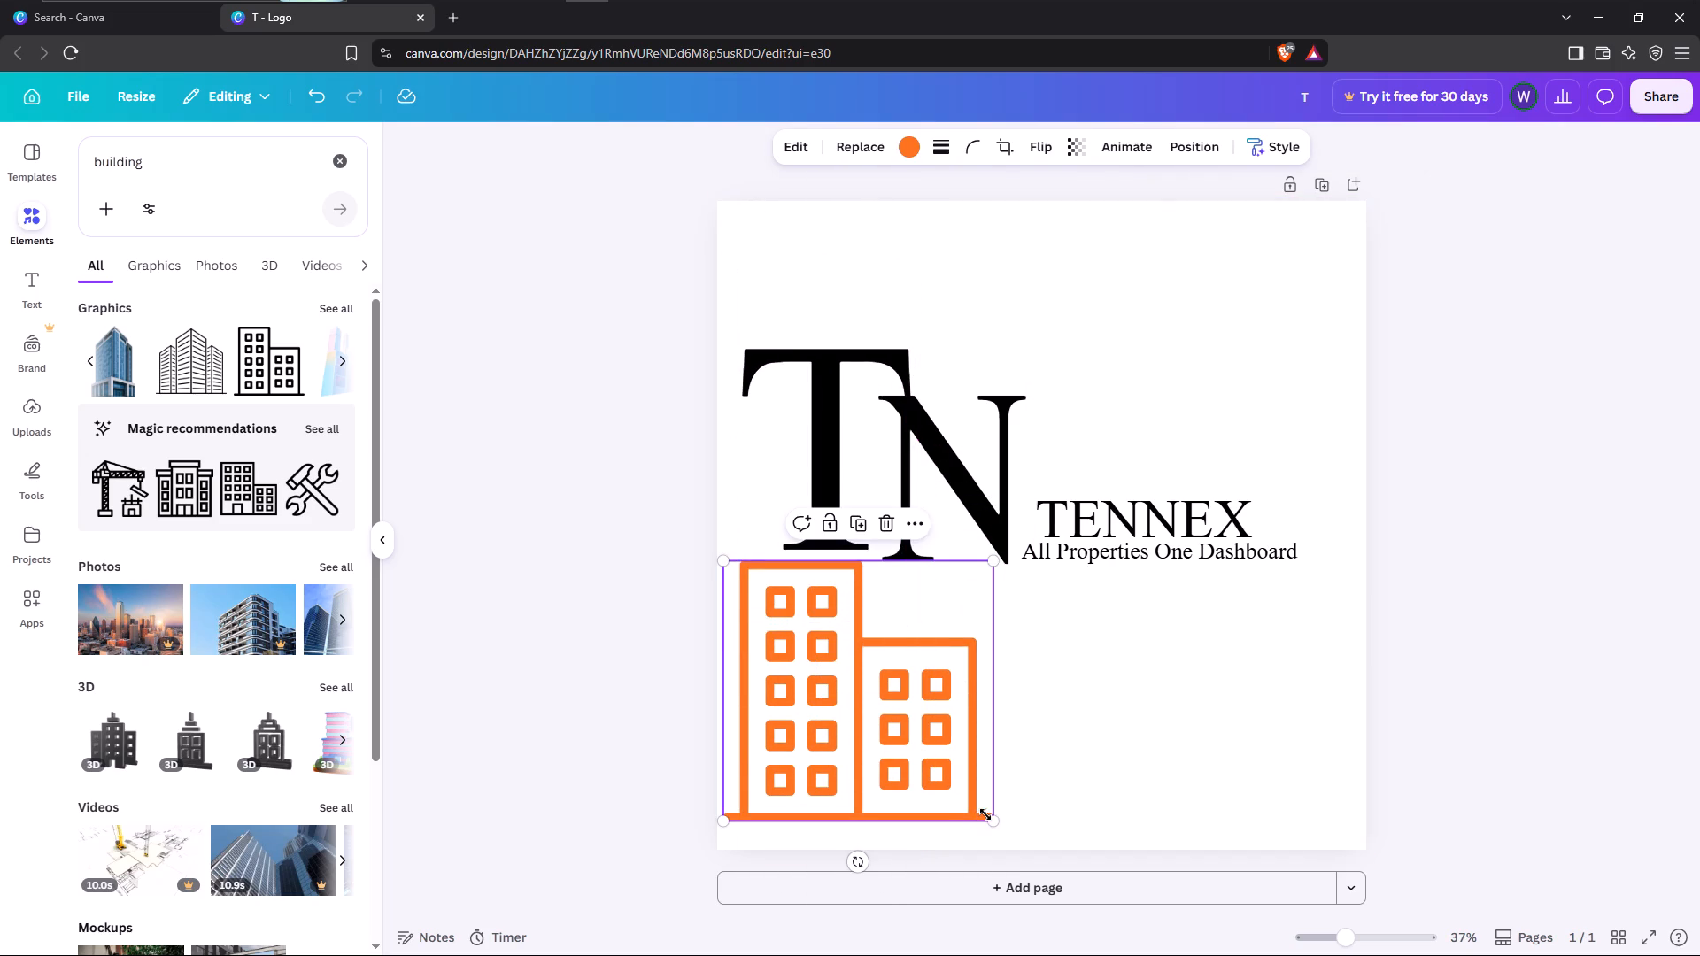
drag(987, 814, 894, 693)
click(775, 658)
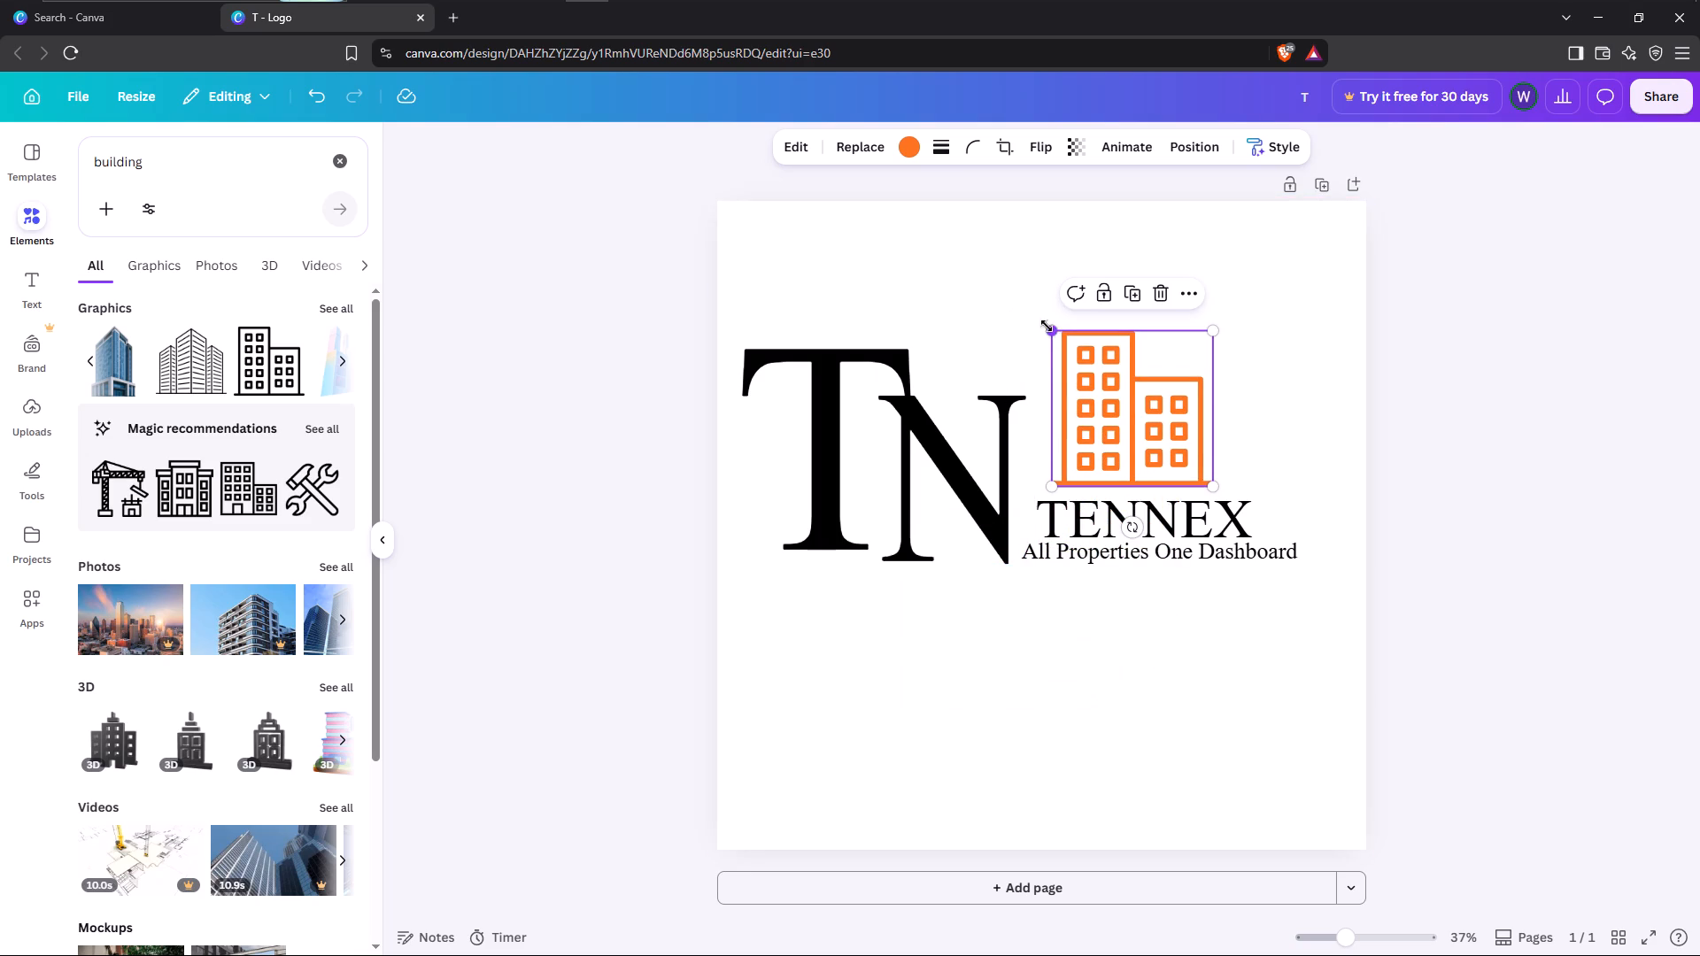
drag(1045, 326, 1067, 345)
drag(1050, 328, 1067, 355)
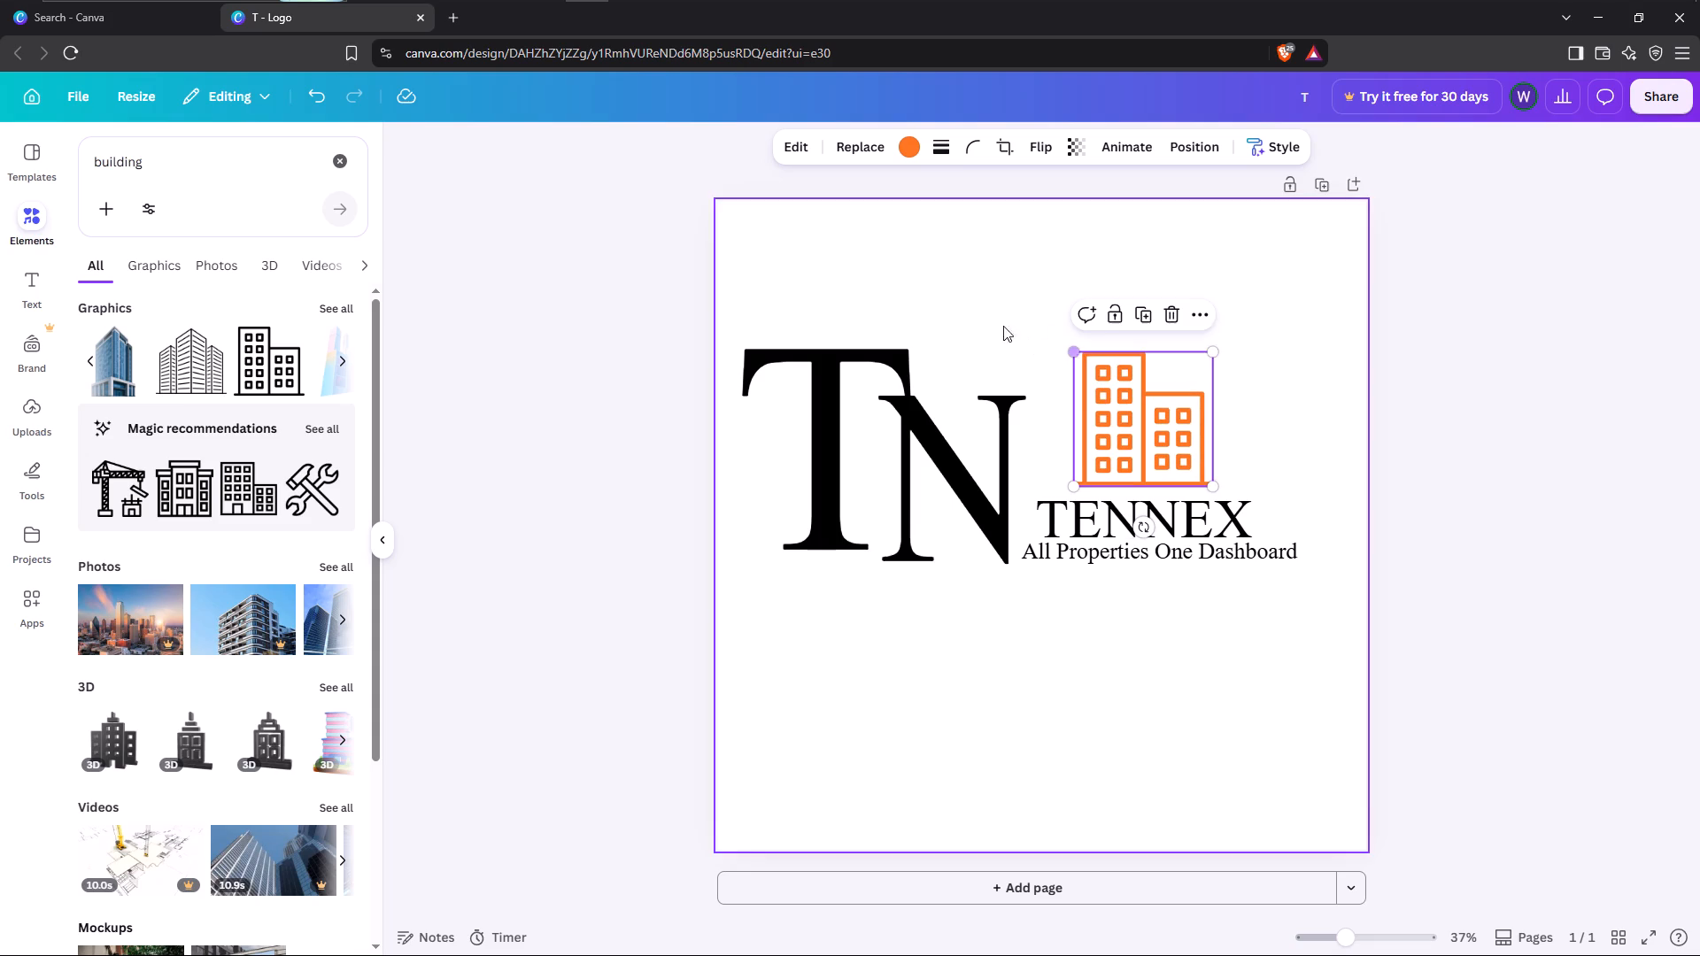
Recolour the building graphic black.
click(901, 153)
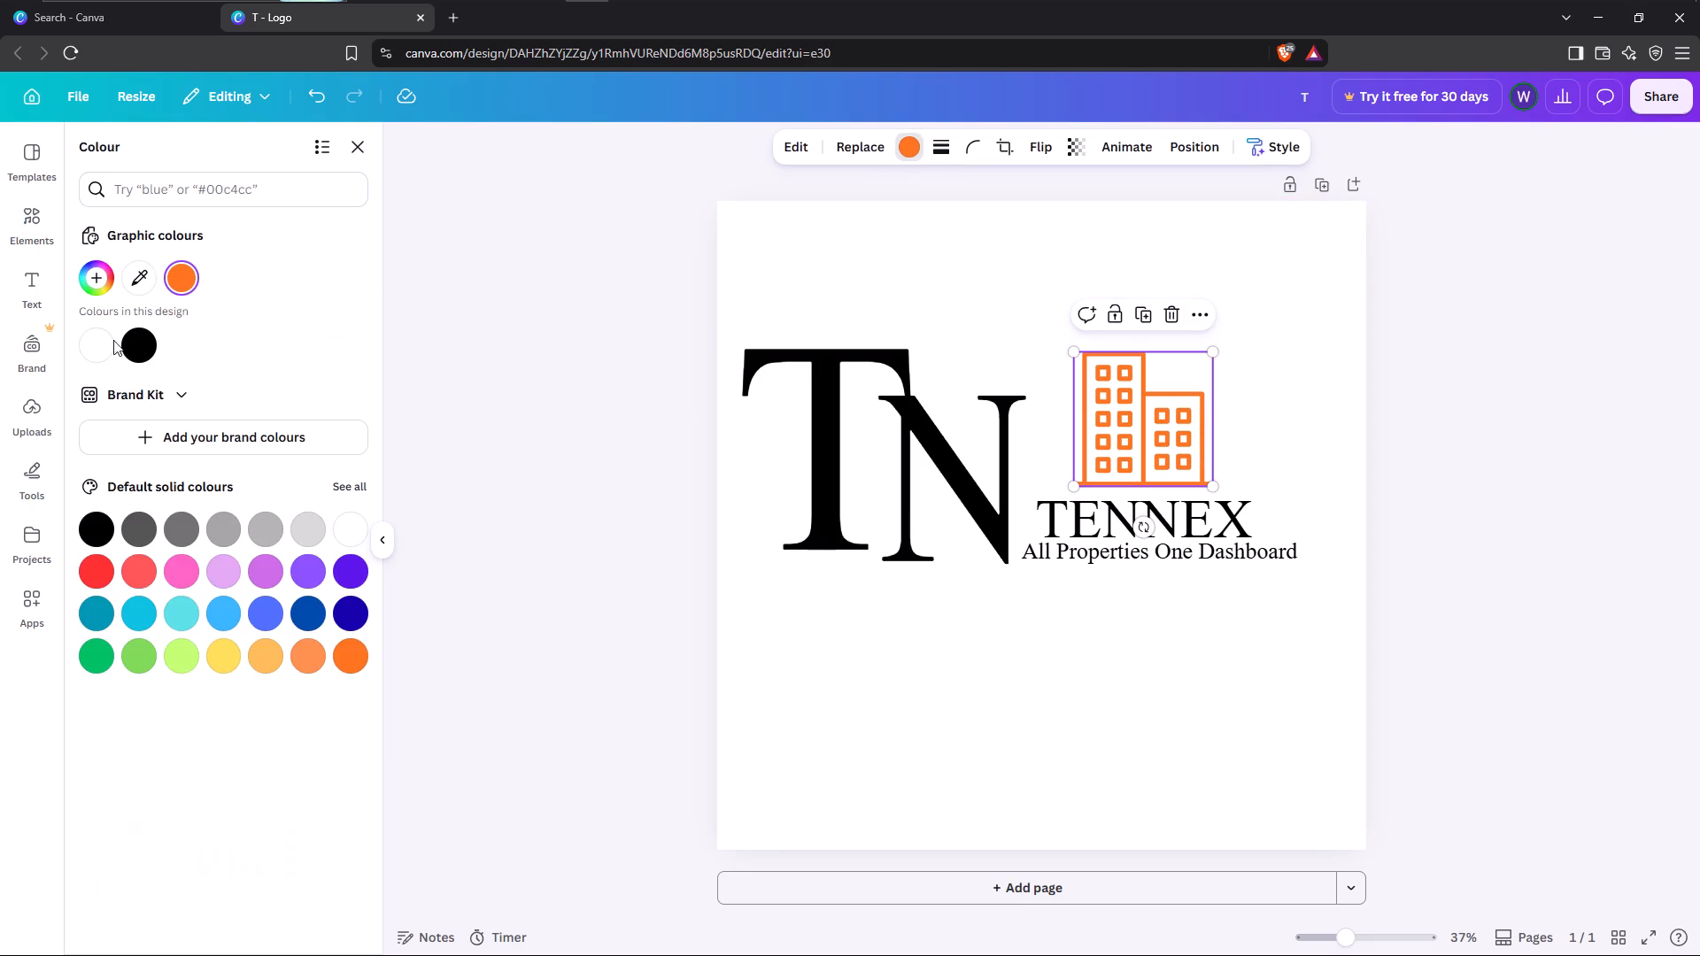
click(97, 531)
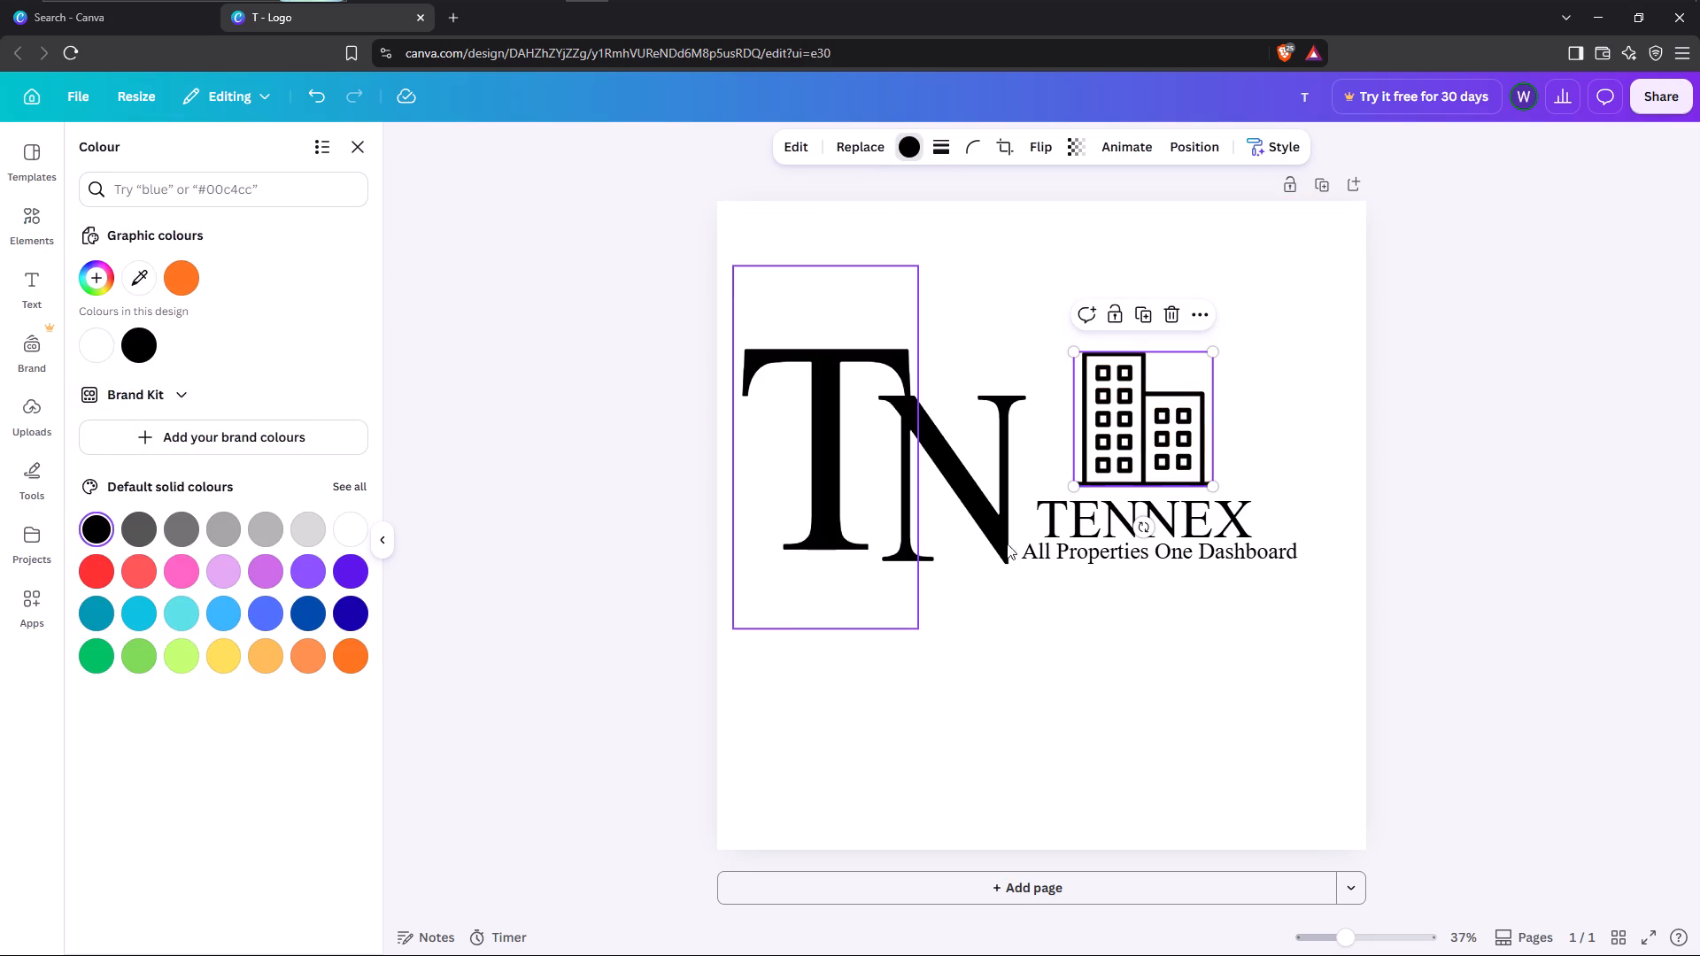
click(962, 784)
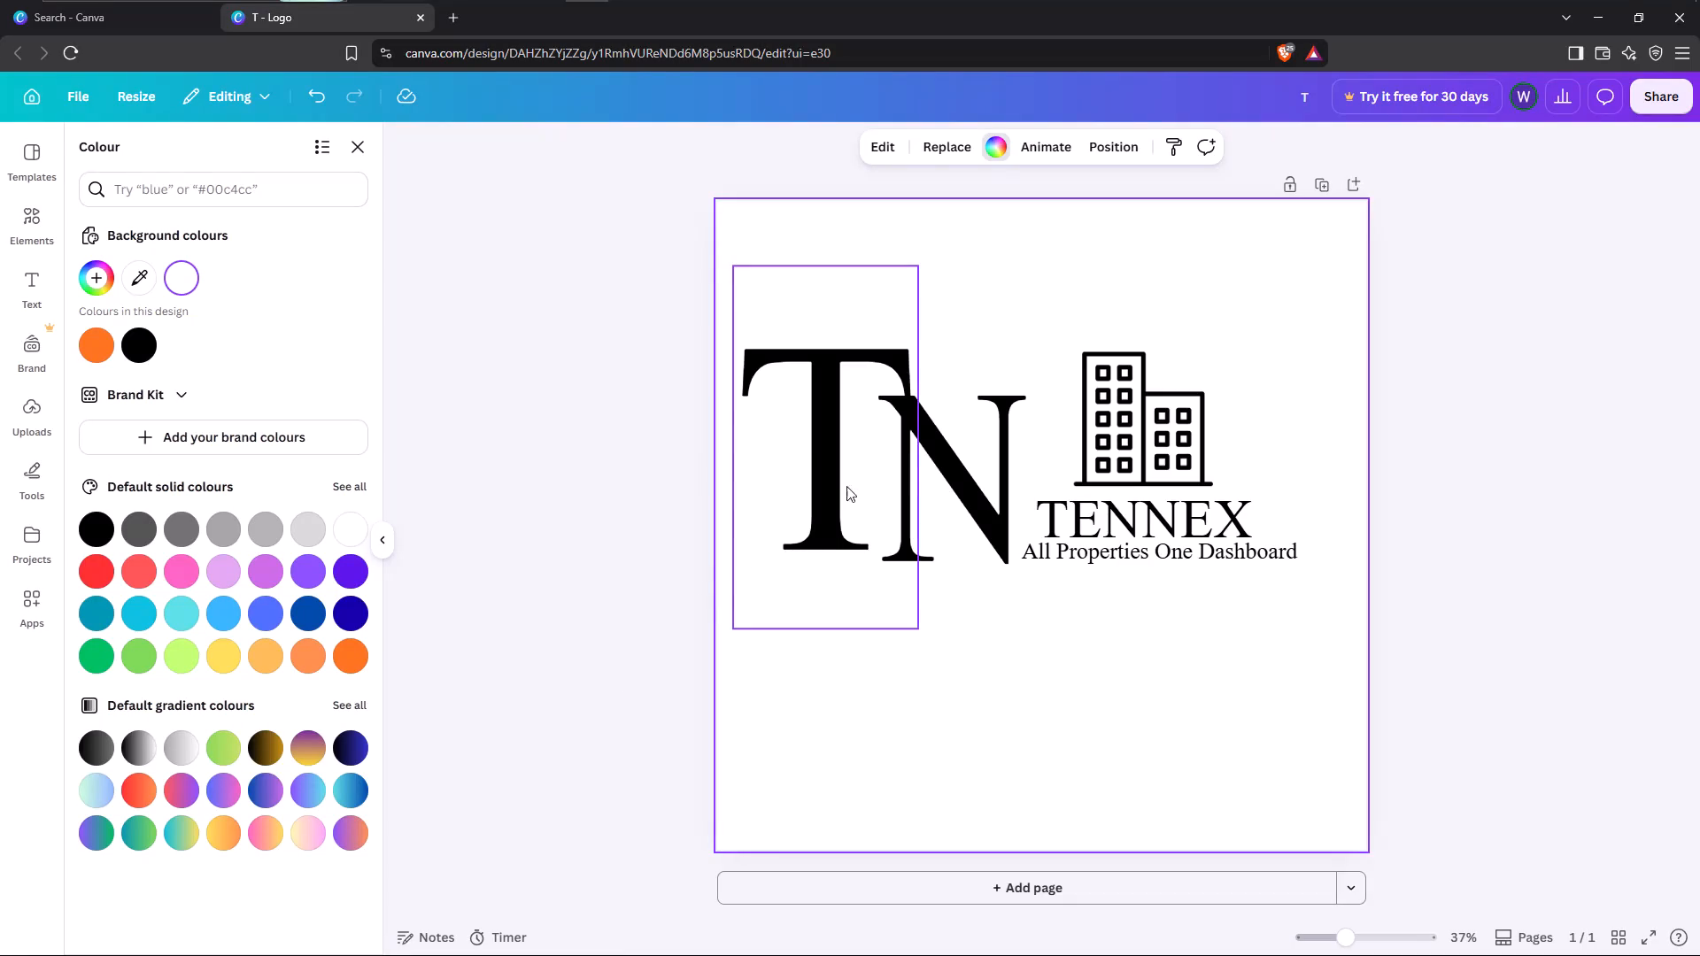
Move the N closer to the T so it overlaps the T's stem, with their bases about level.
drag(935, 474, 898, 463)
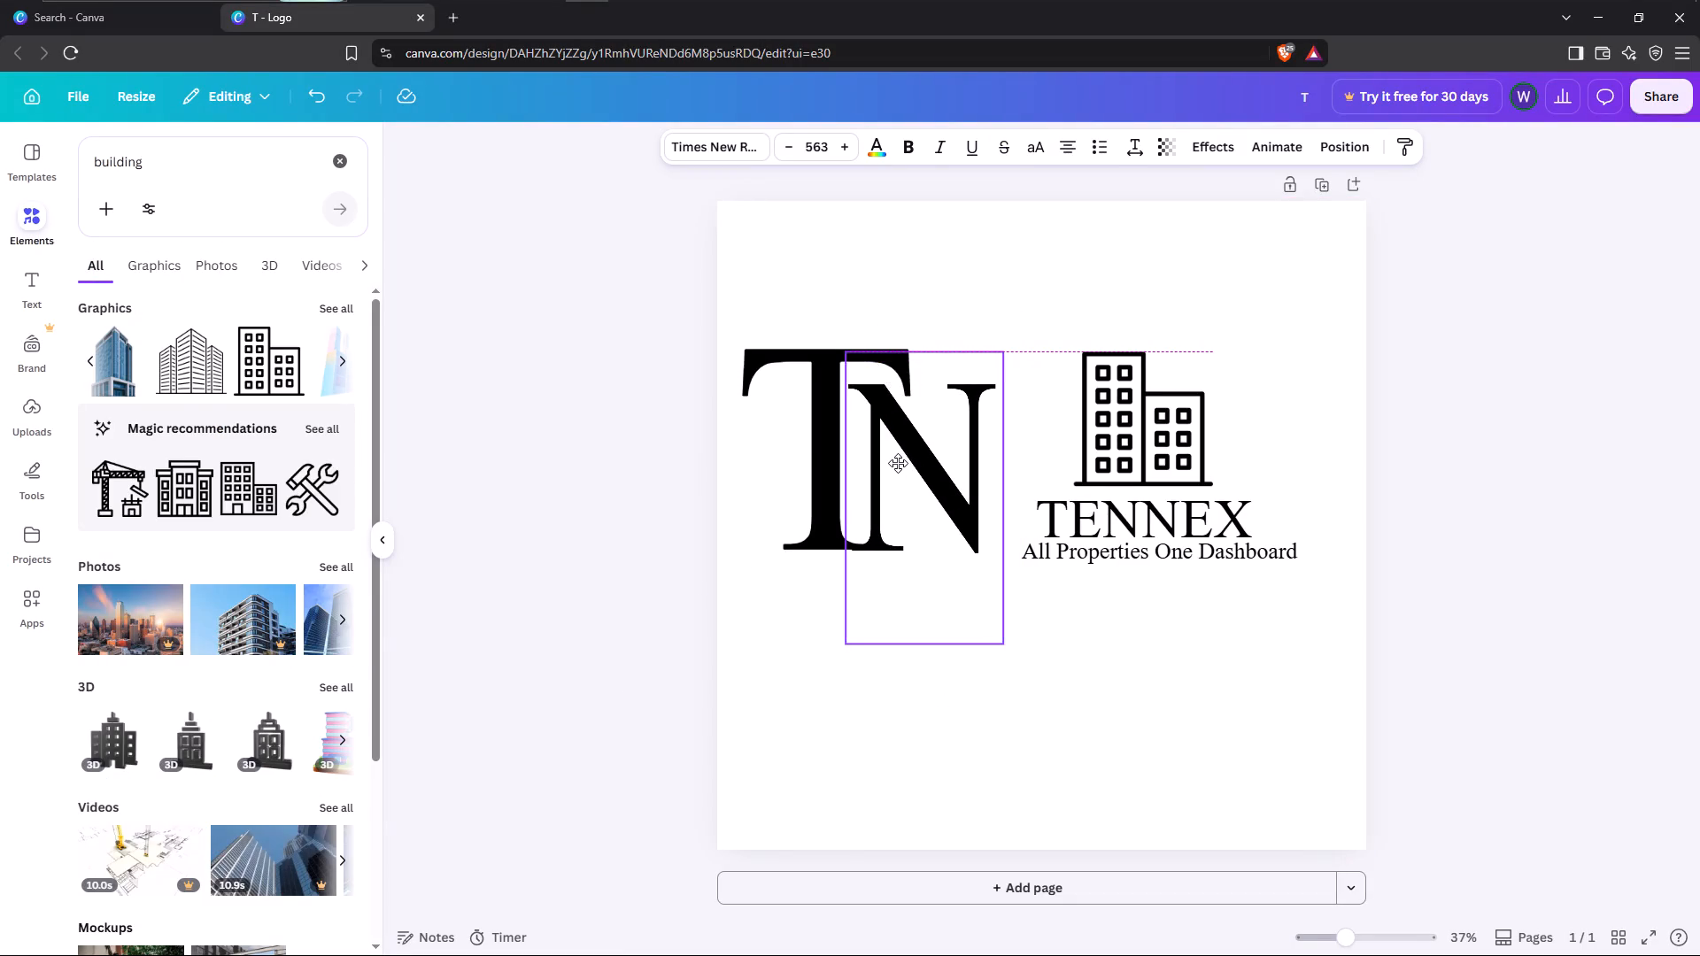
drag(898, 463, 898, 461)
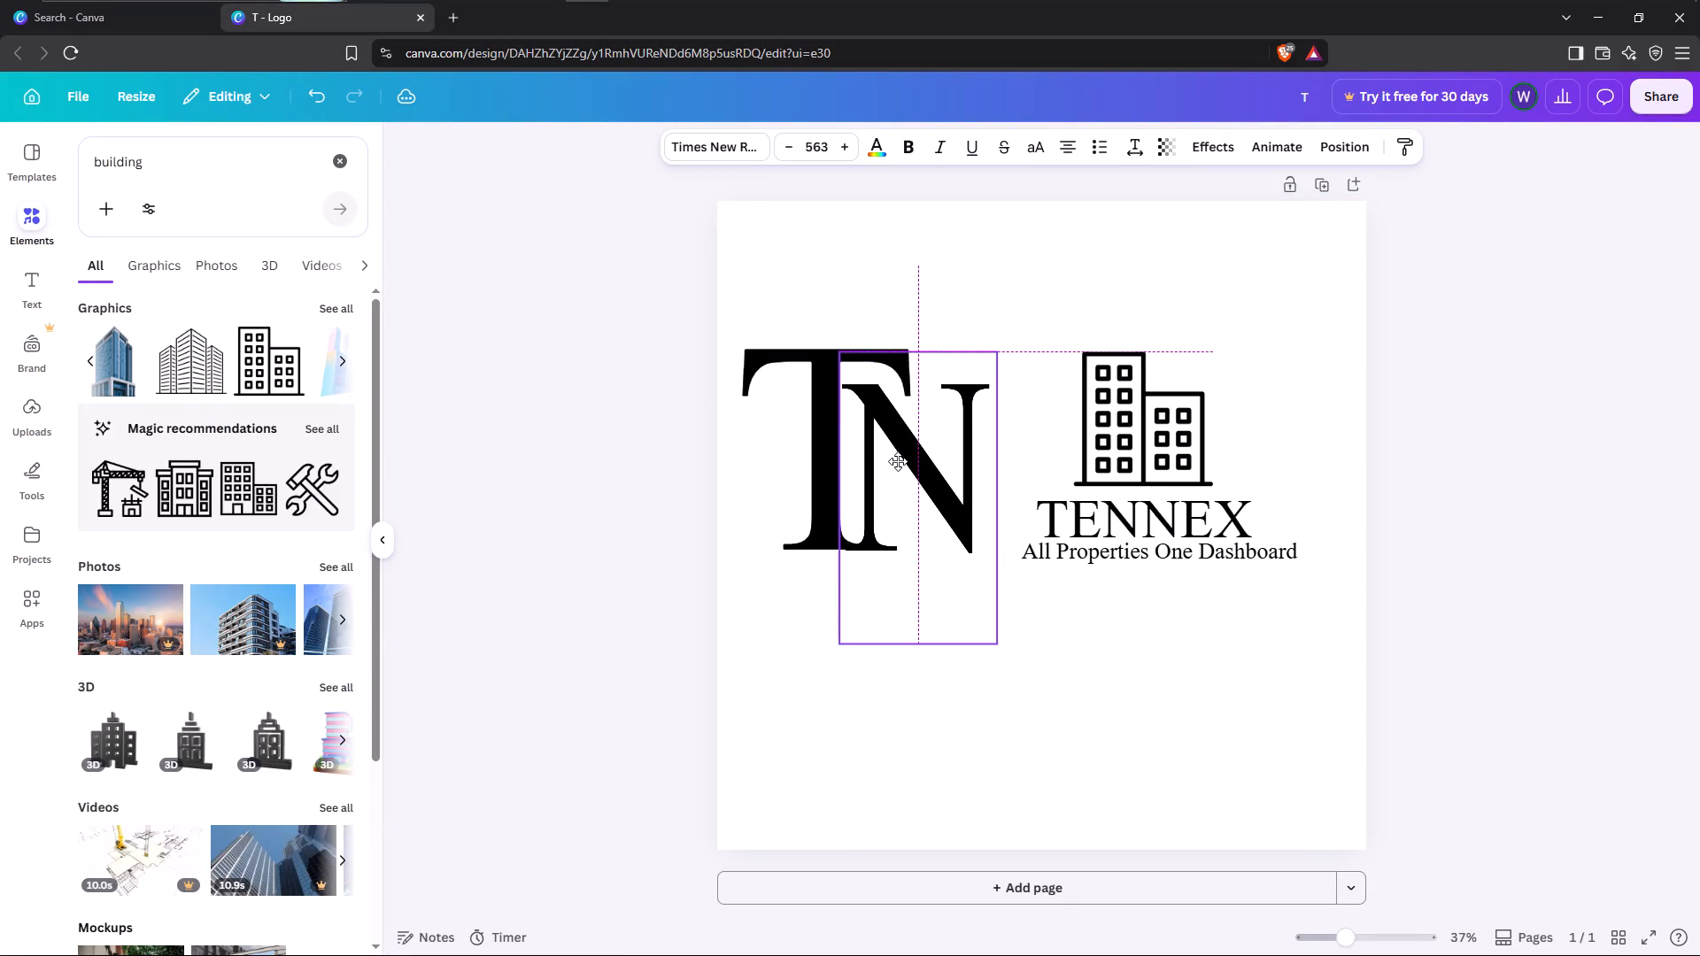
drag(898, 461, 895, 462)
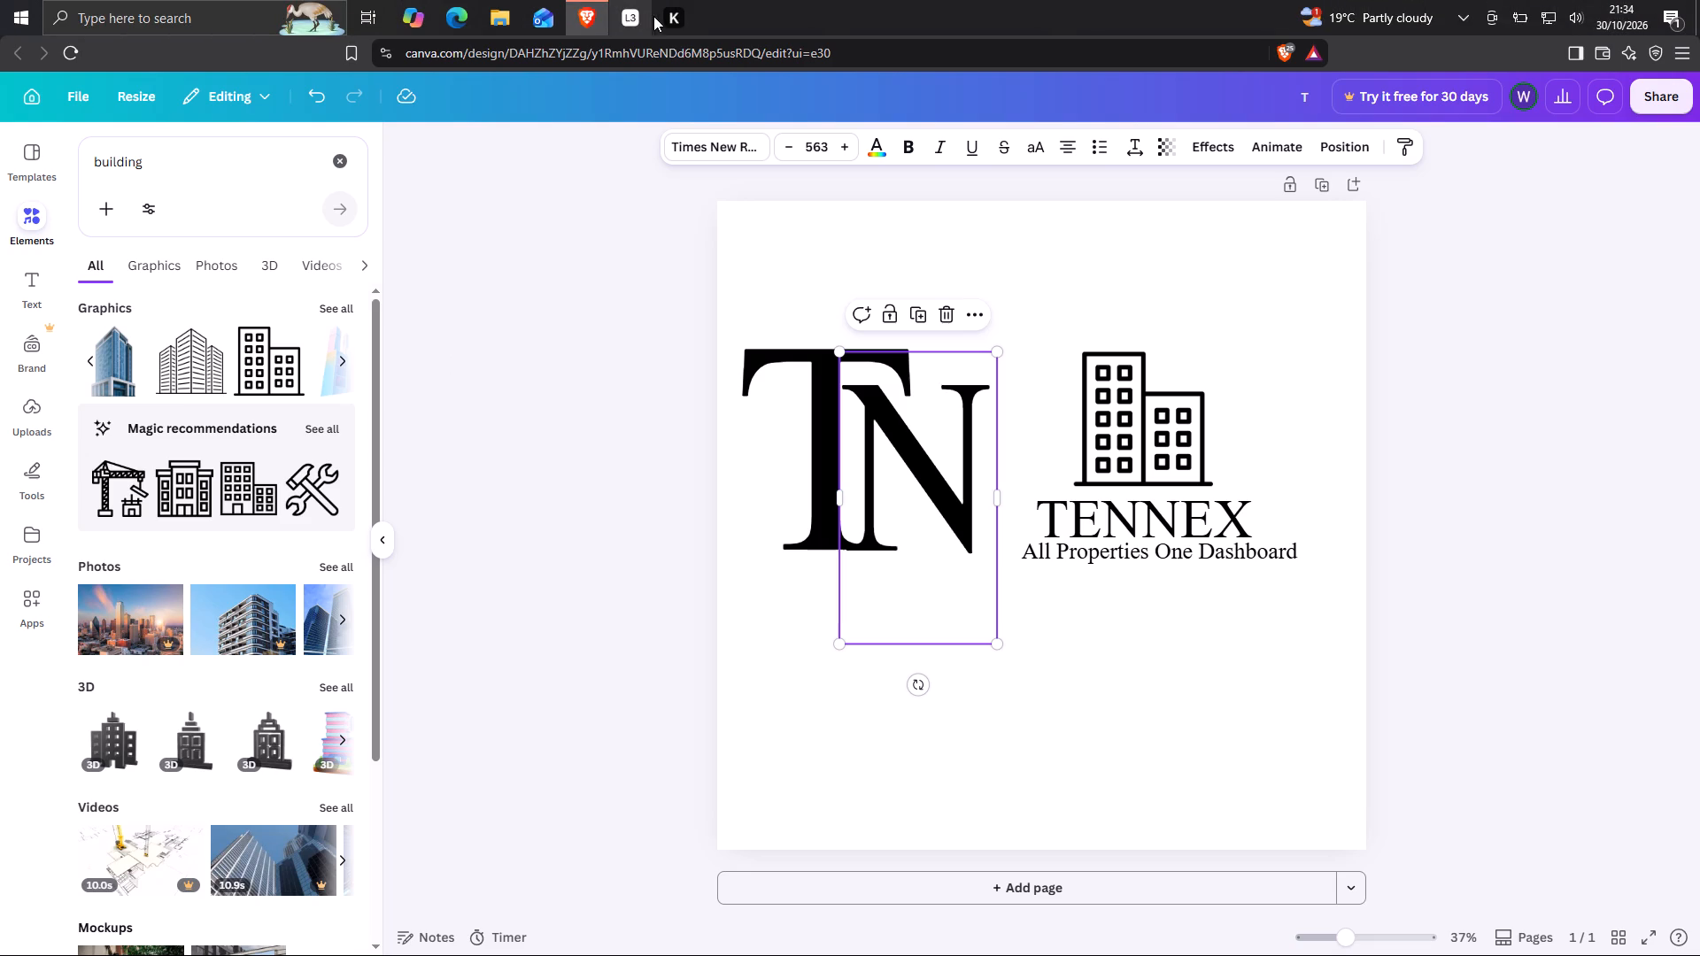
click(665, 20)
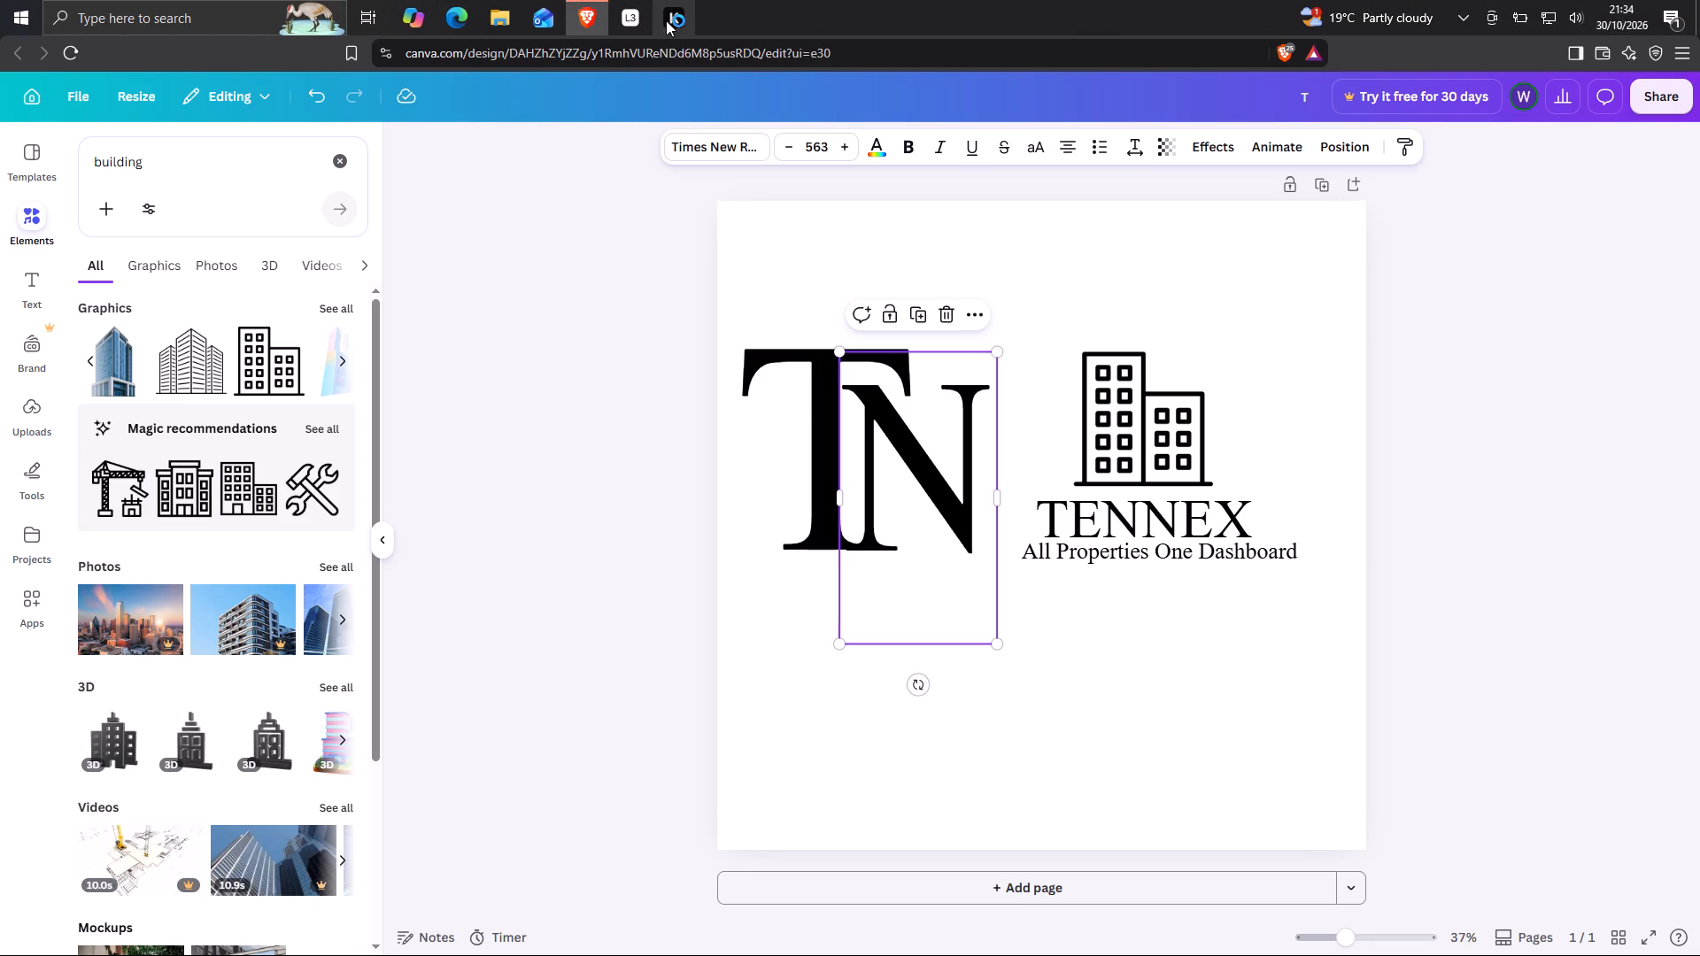